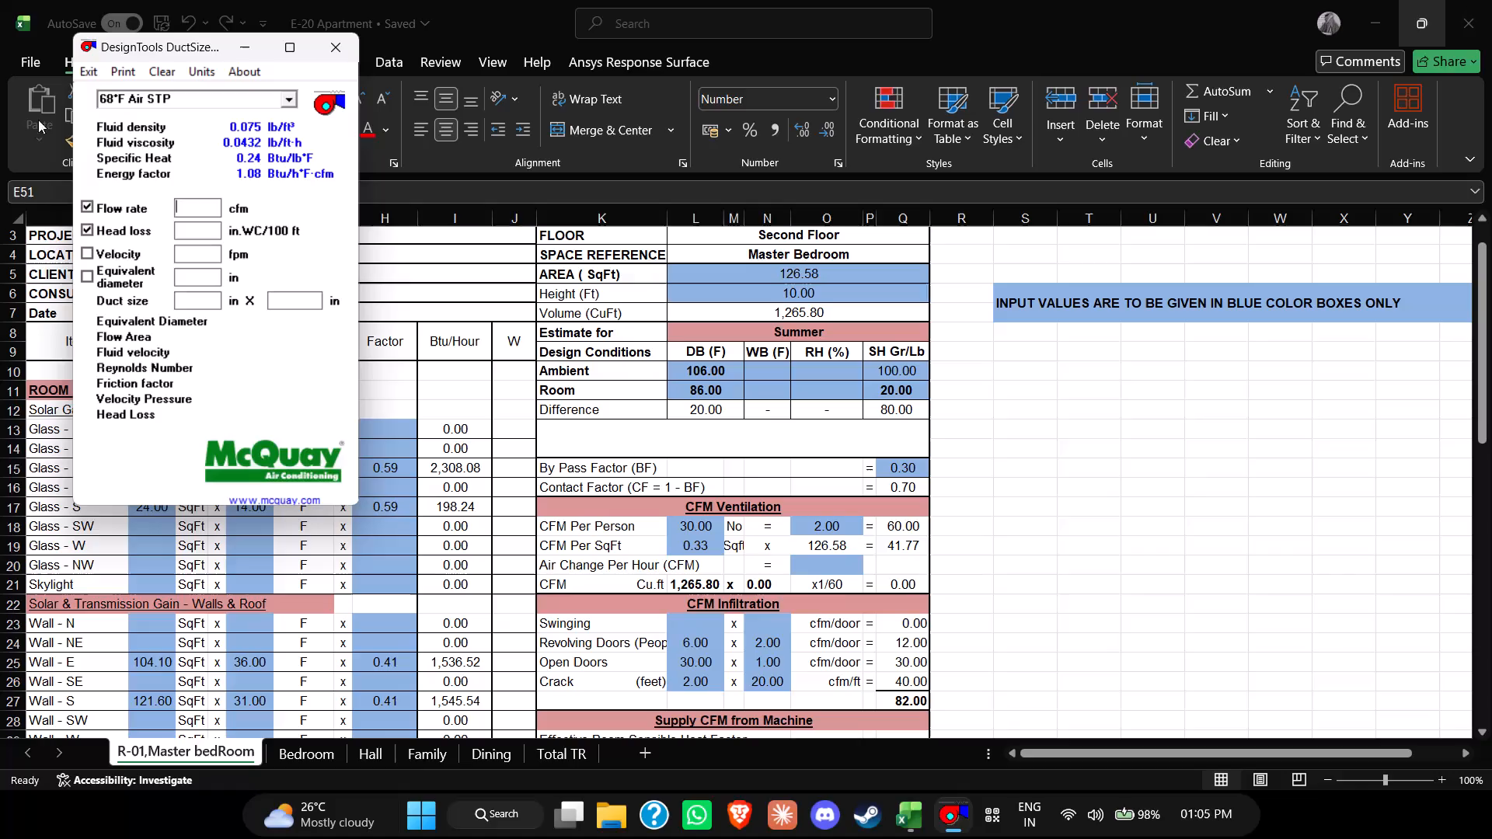
Close the duct sizing calculator window.
click(326, 44)
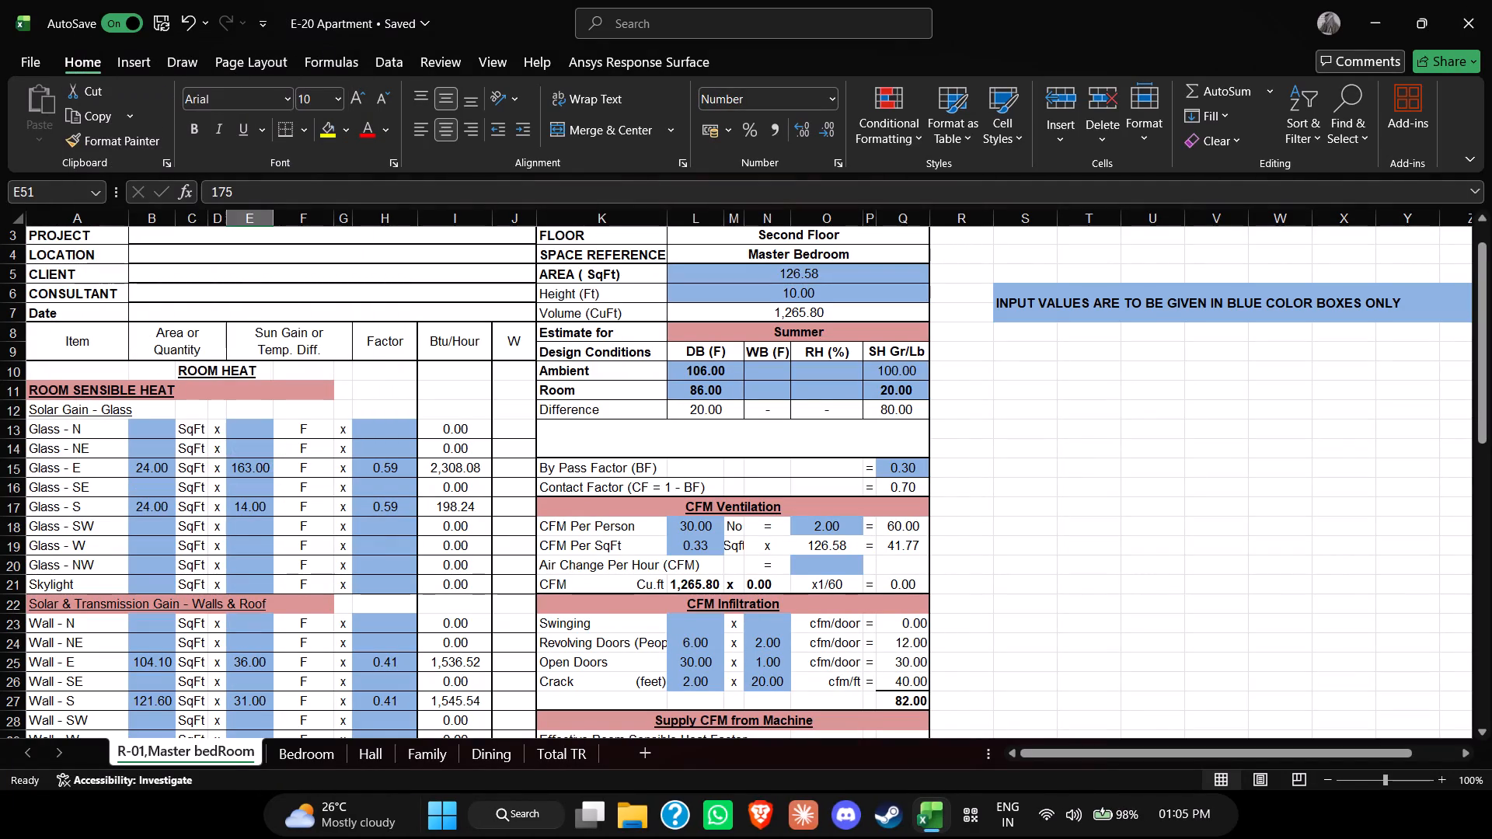
Quit the Autodesk Access program running in the background and return to the workbook.
click(979, 817)
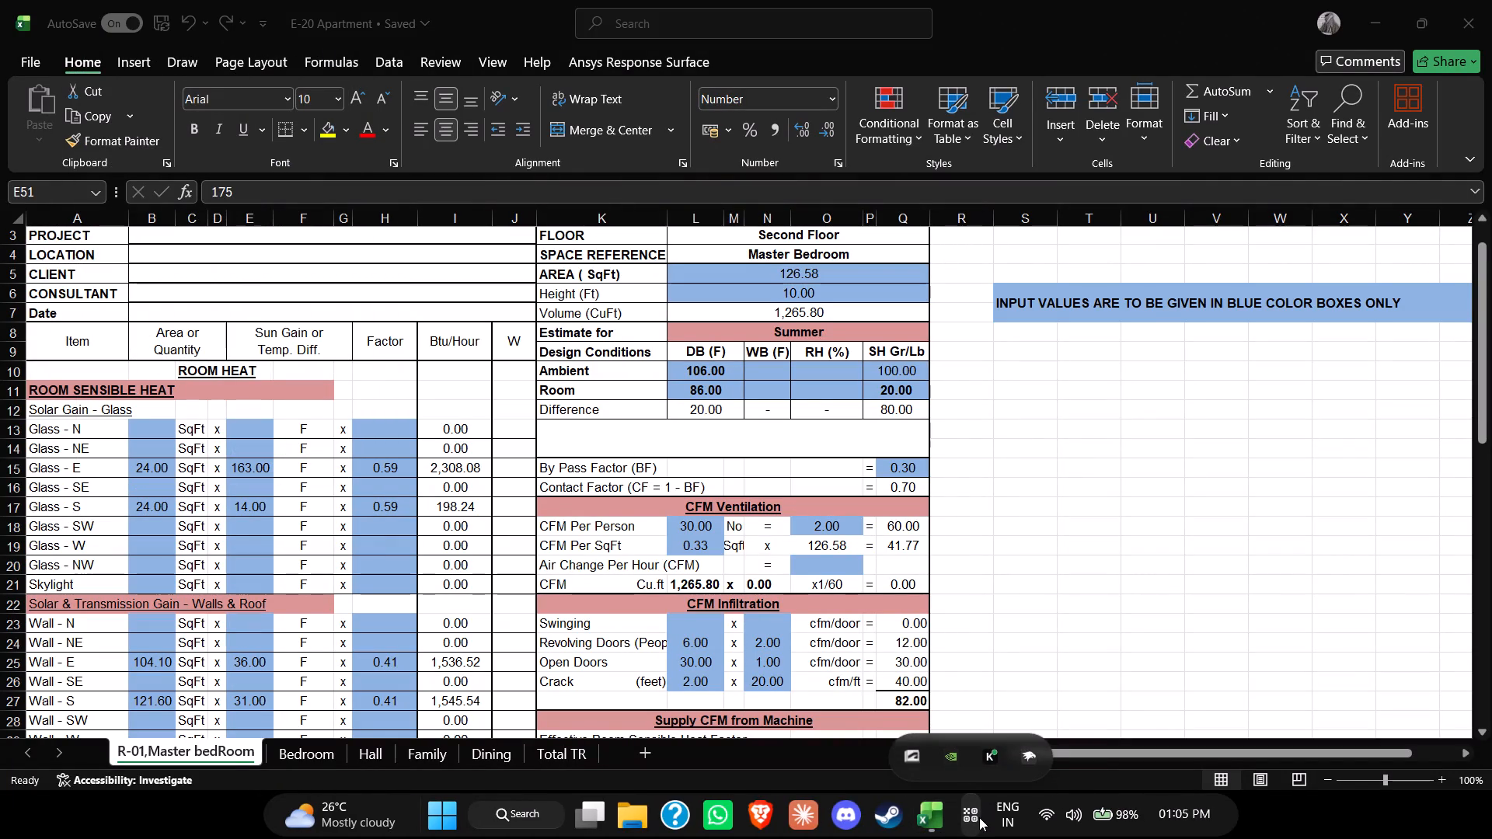
right_click(901, 753)
click(928, 730)
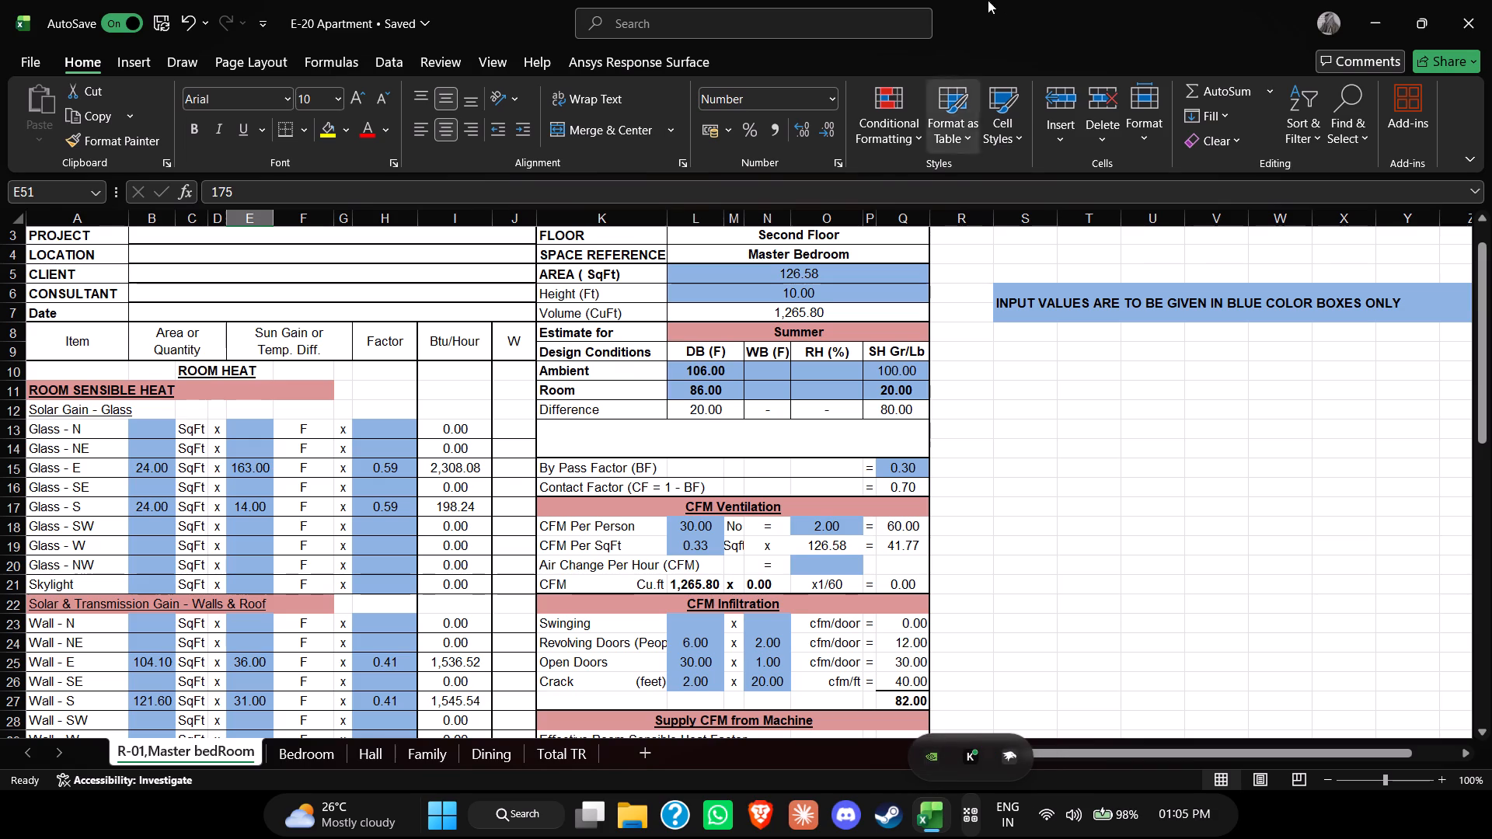
click(1013, 0)
On the Bedroom sheet, enter Second Floor as the floor and Bedroom as the space reference.
click(316, 754)
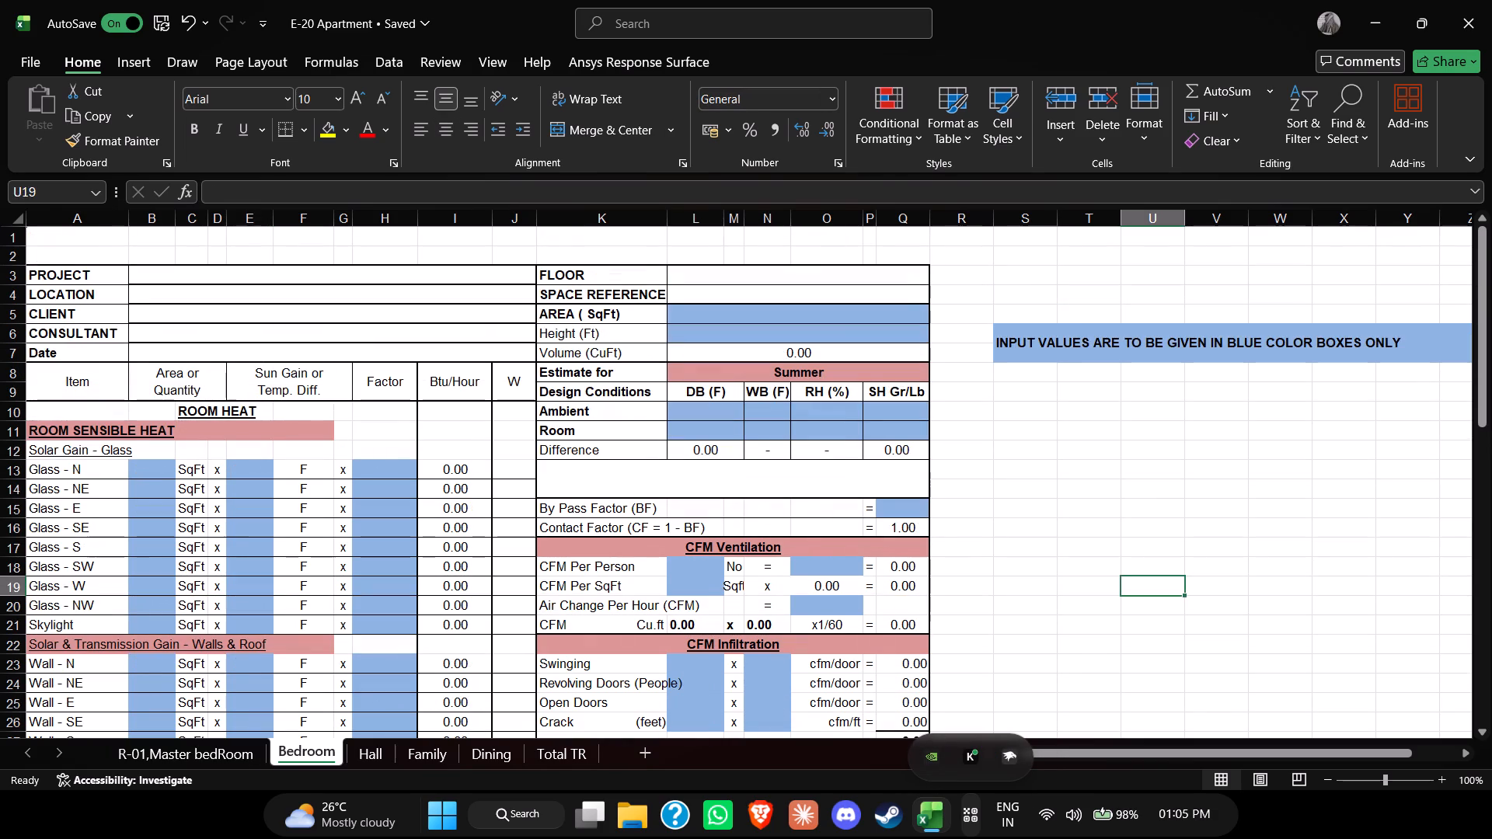
click(730, 274)
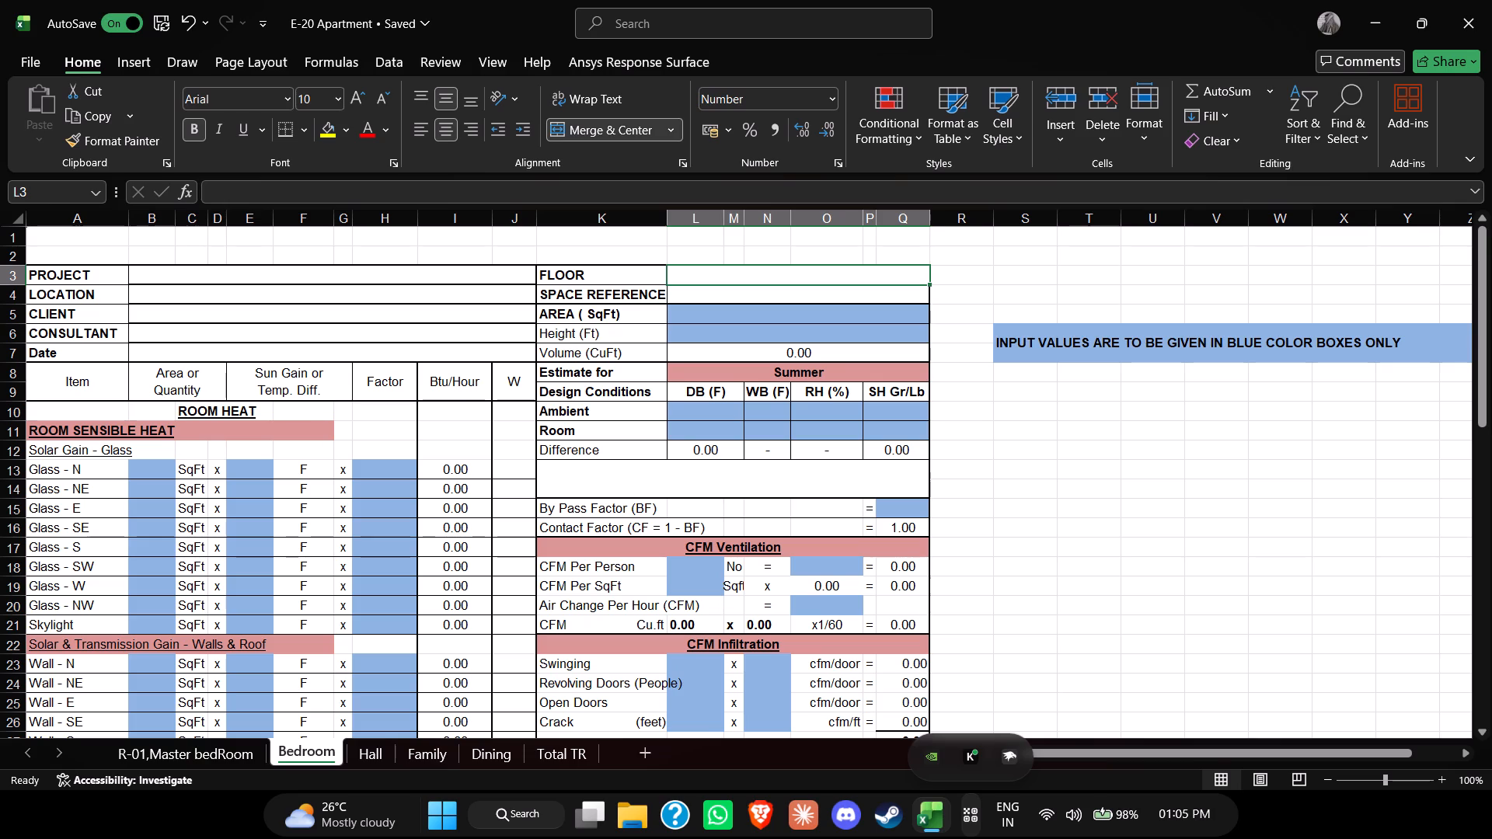
text(Second)
key(space)
text(Floor)
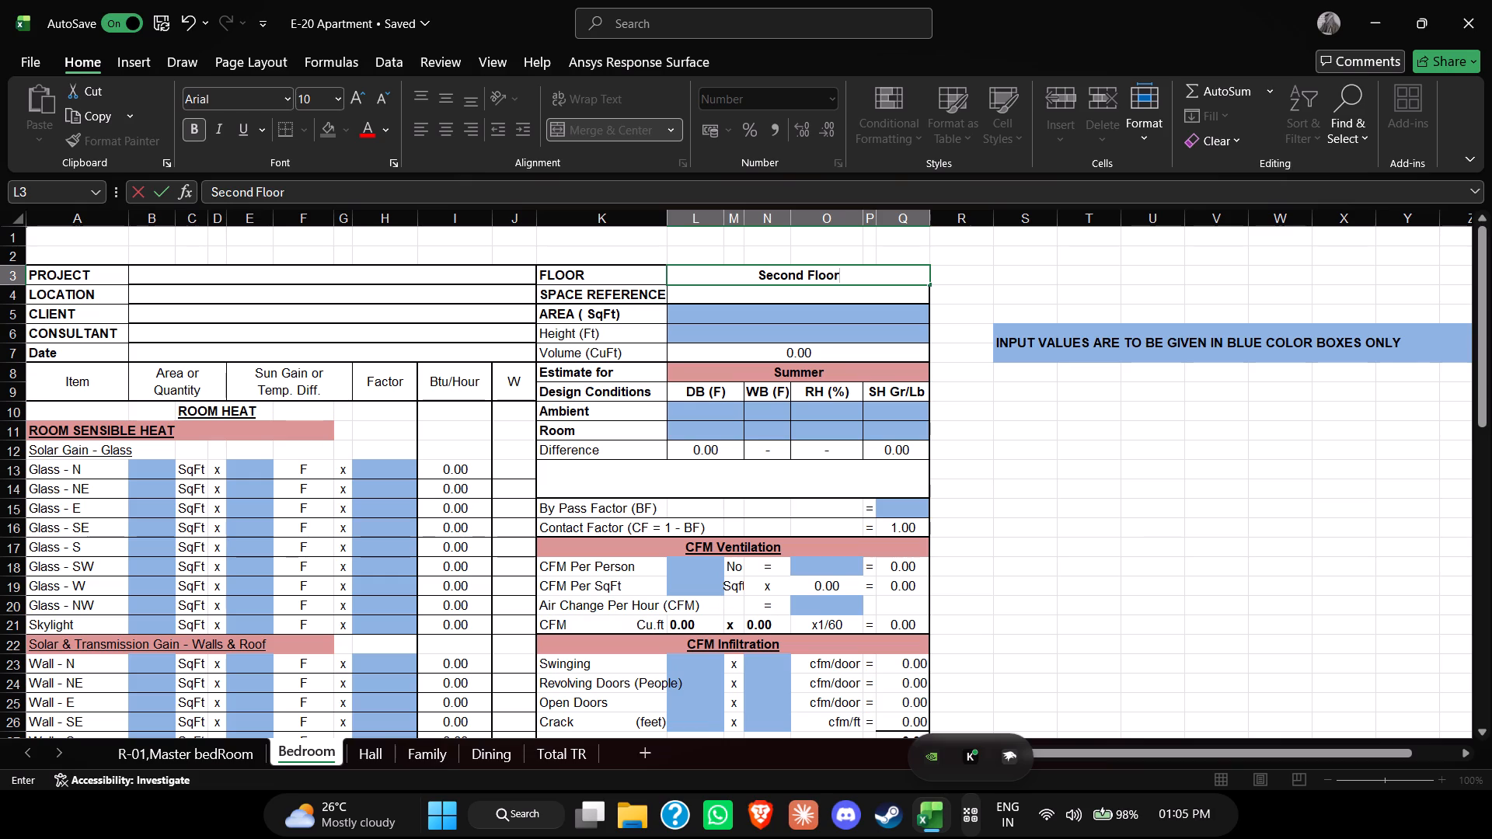
click(755, 299)
text(Bedroom)
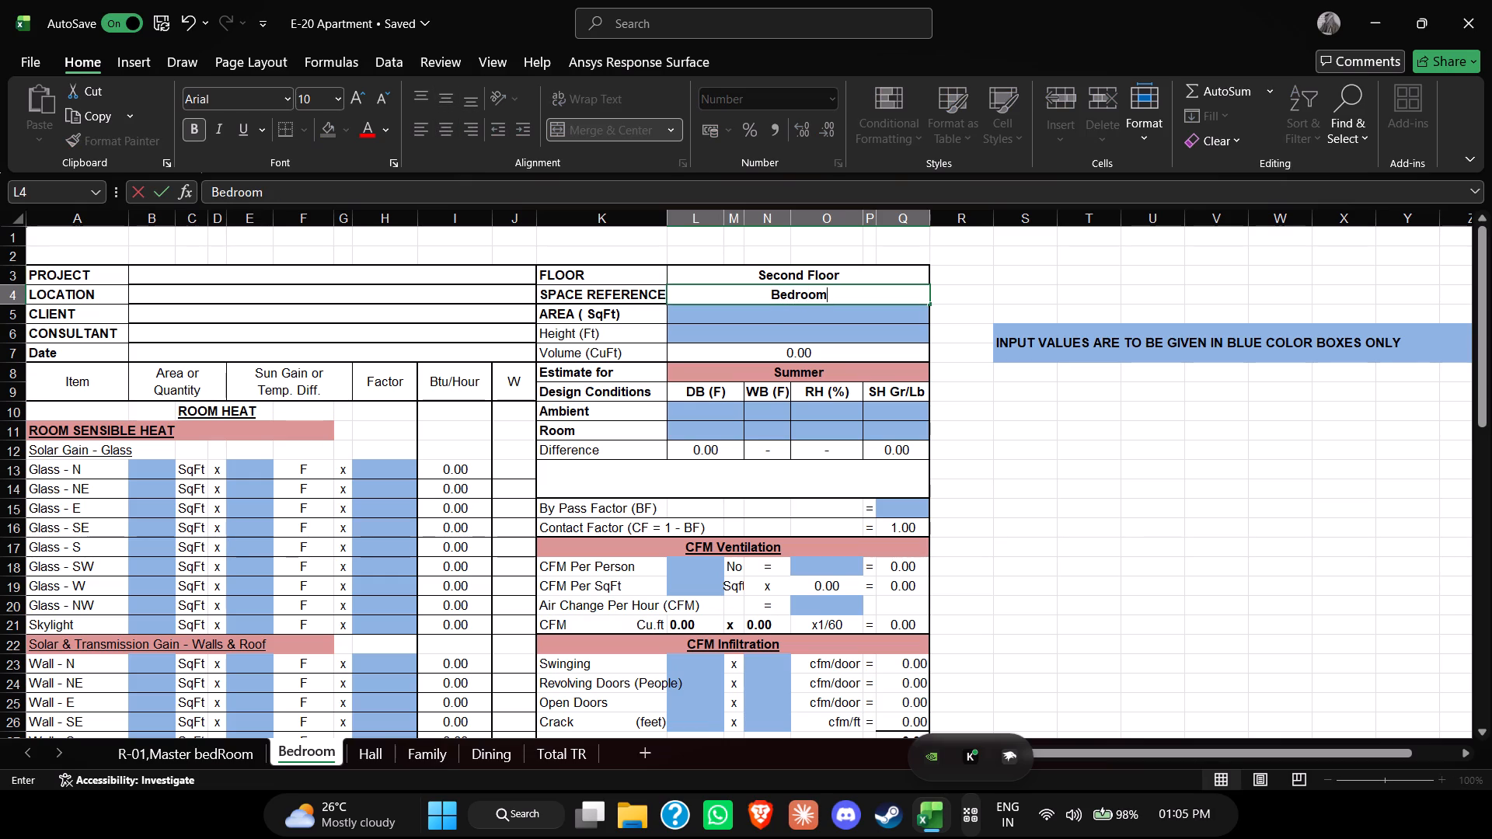
Set the bedroom's area to 97.33 sq ft and its height to 10 ft.
click(764, 309)
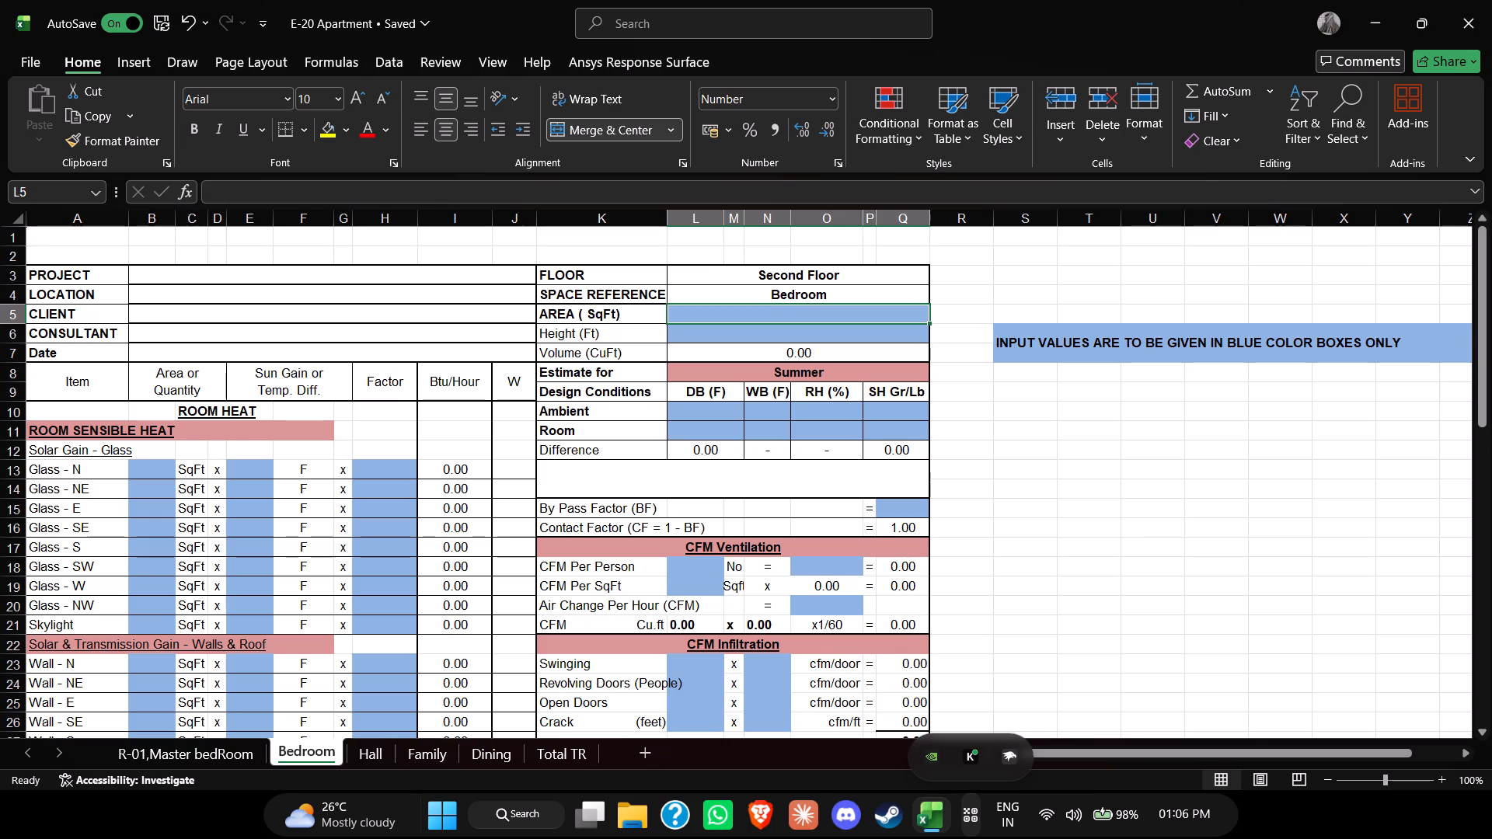
text(97.33)
key(Return)
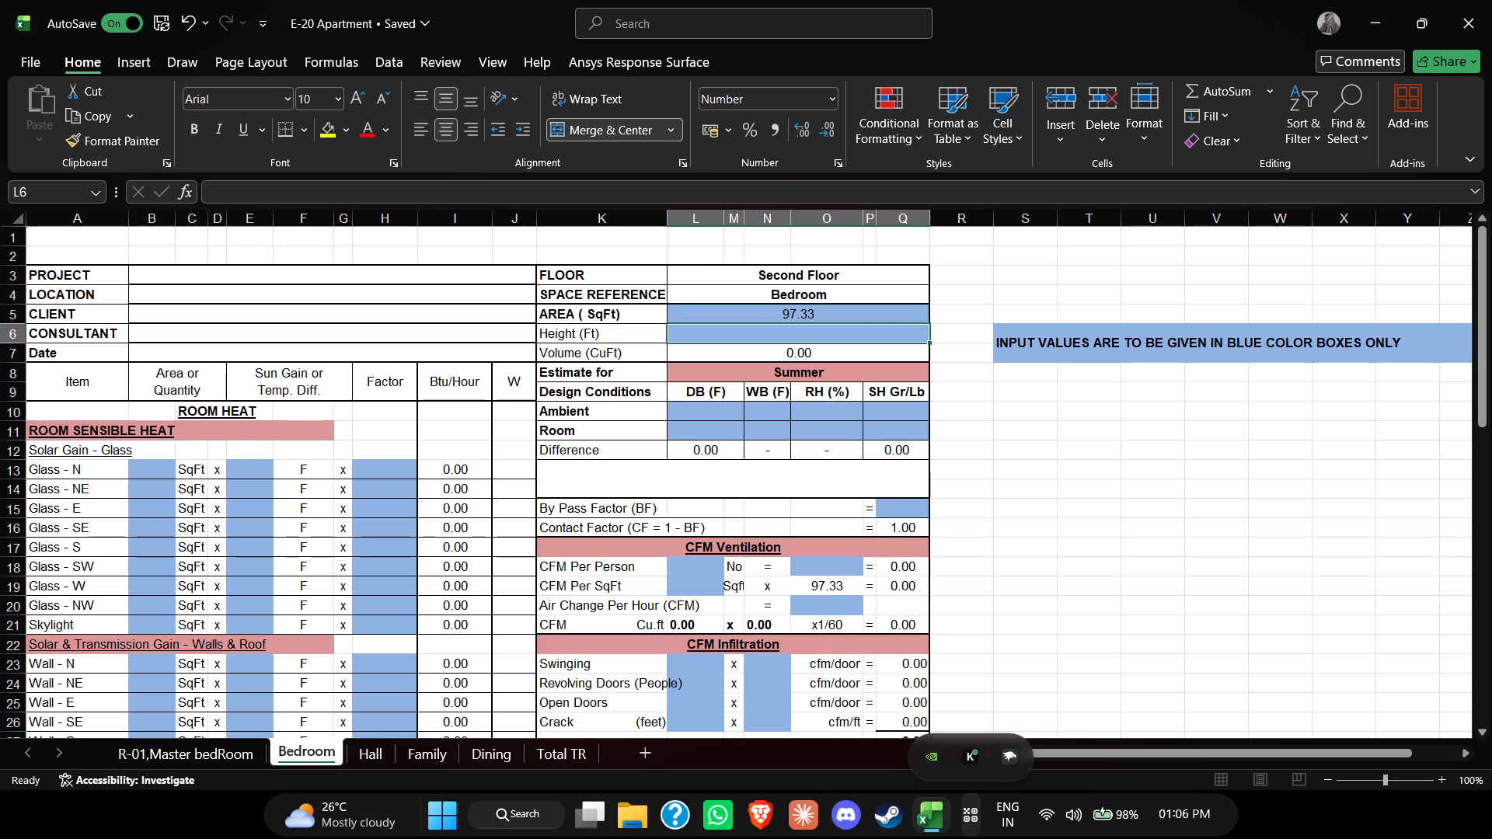
text(10)
key(Return)
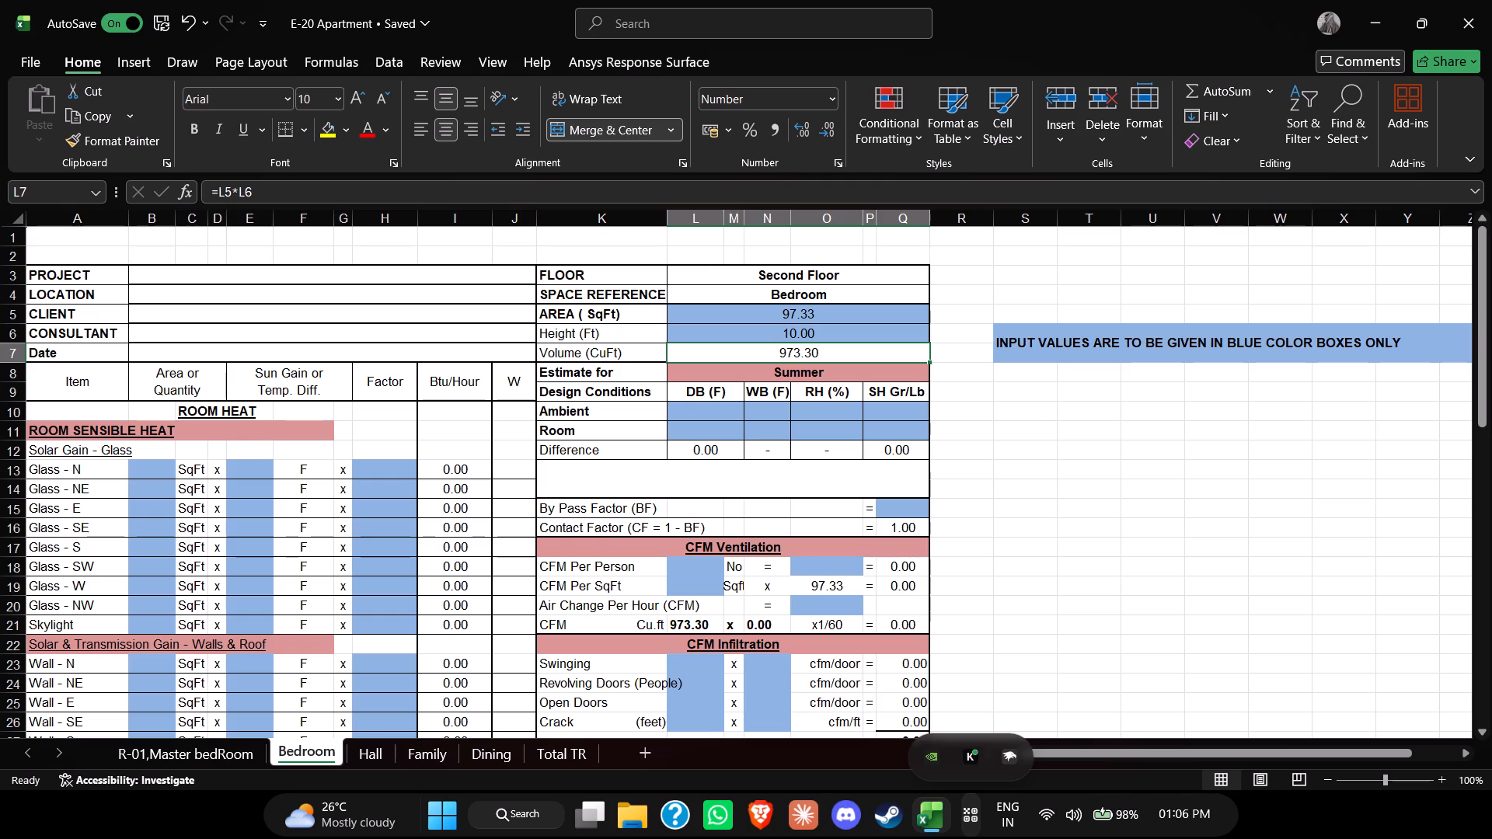
Set the summer dry-bulb temperatures to 106 °F for Ambient and 86 °F for Room.
click(693, 408)
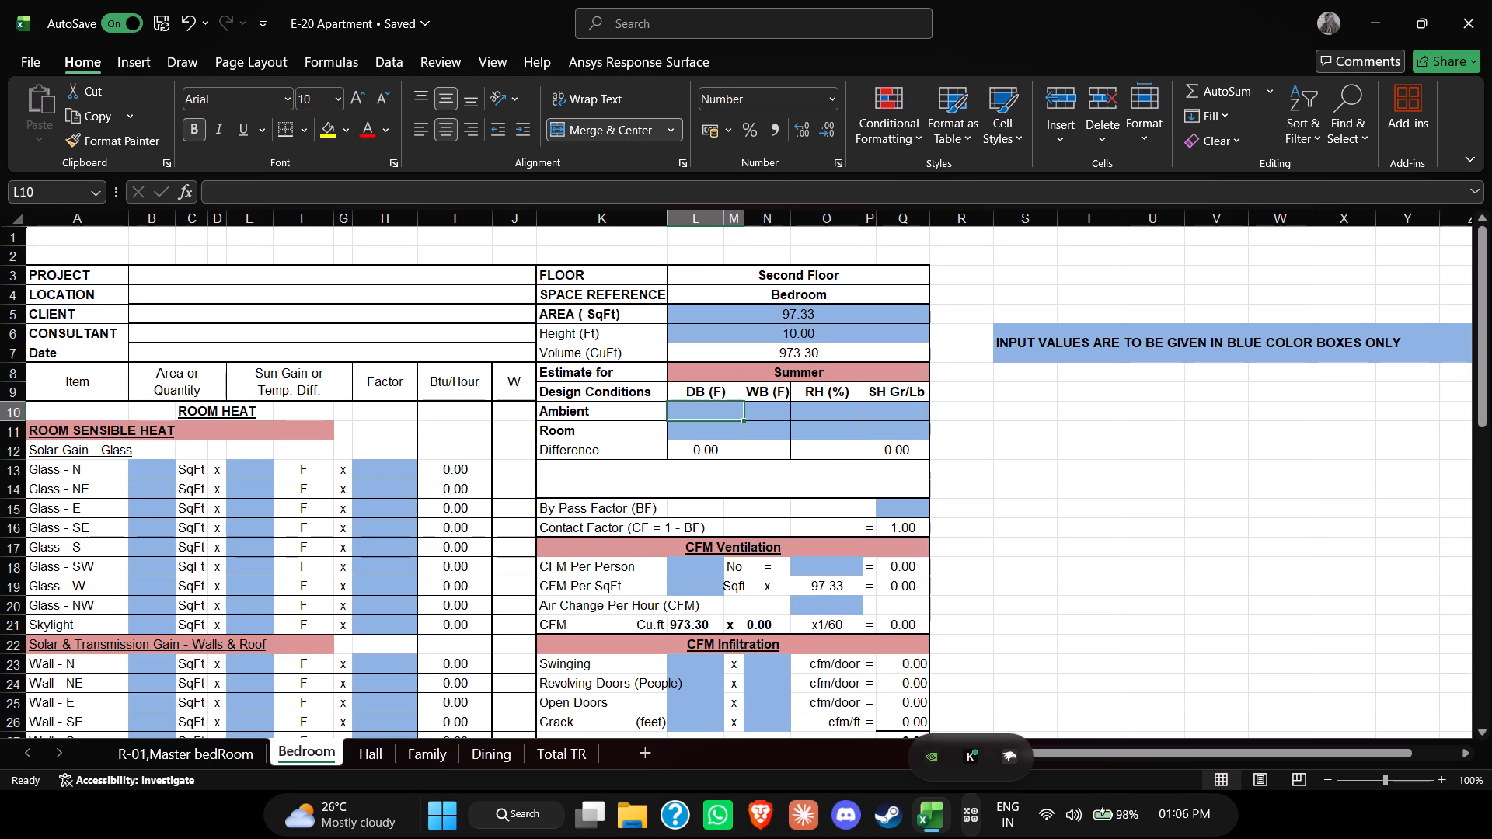
text(109)
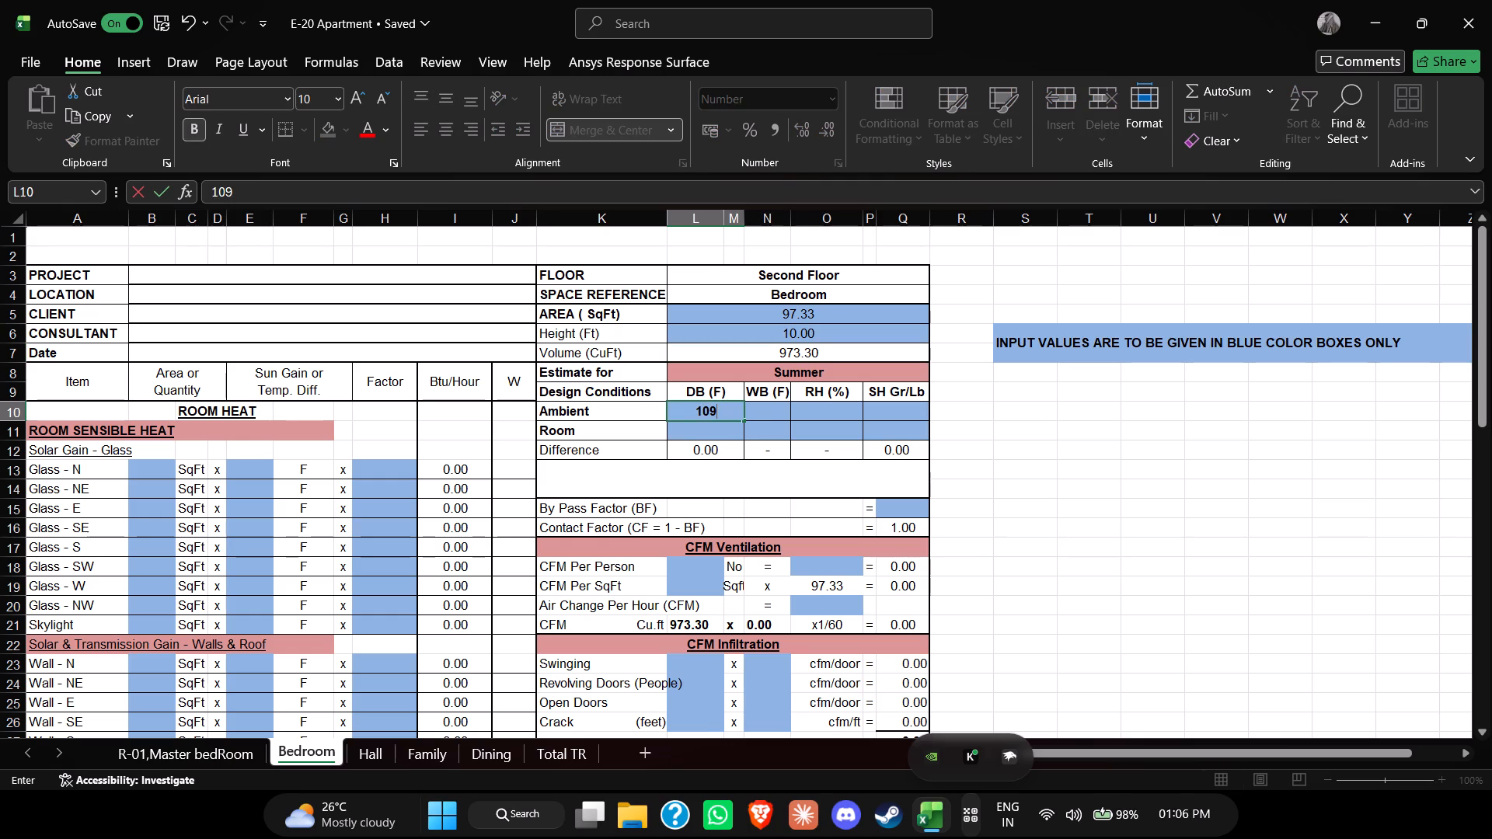
key(BackSpace)
key(6)
key(Return)
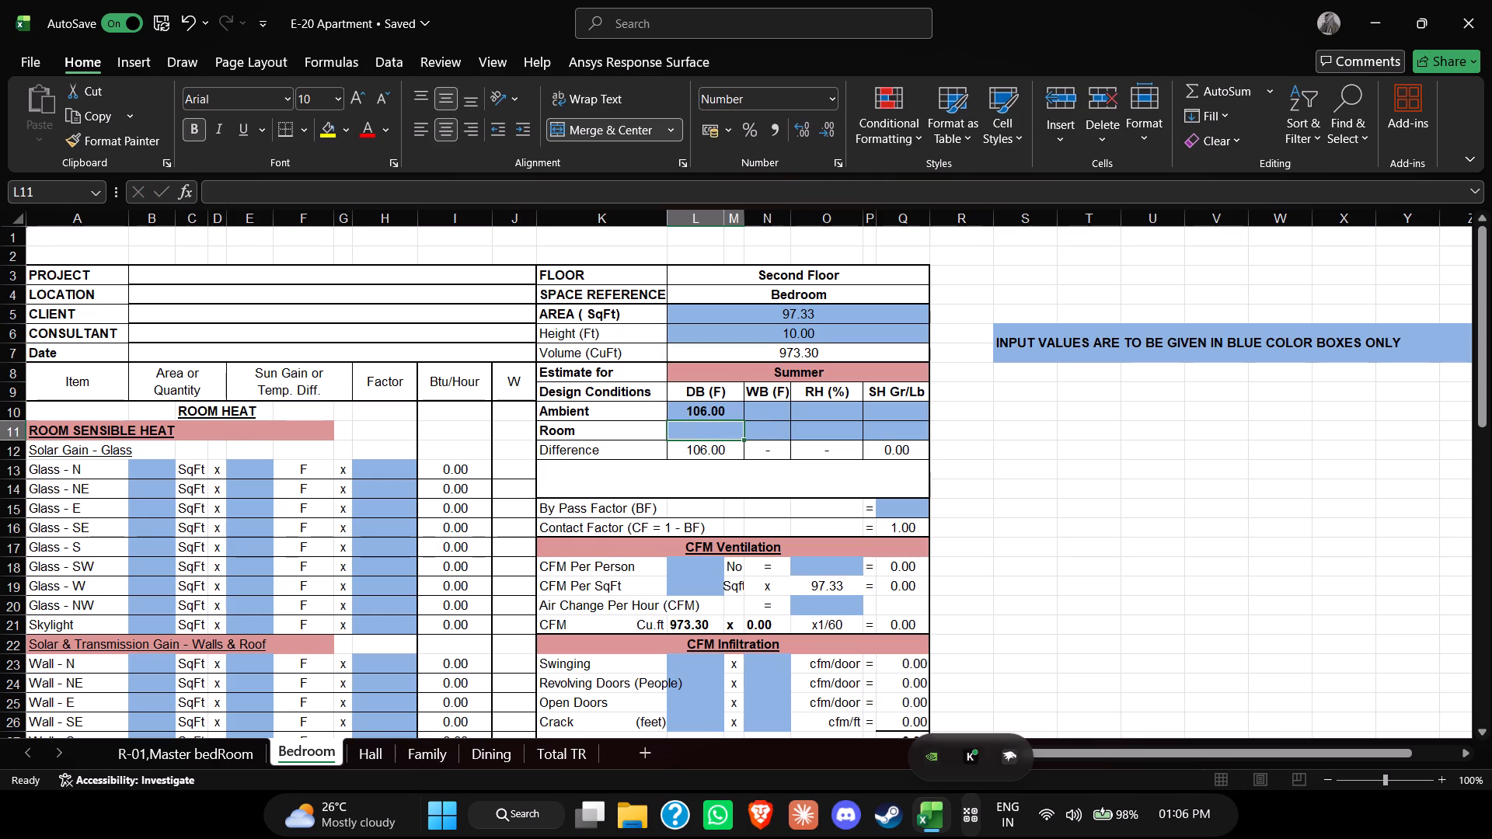
text(86)
key(Return)
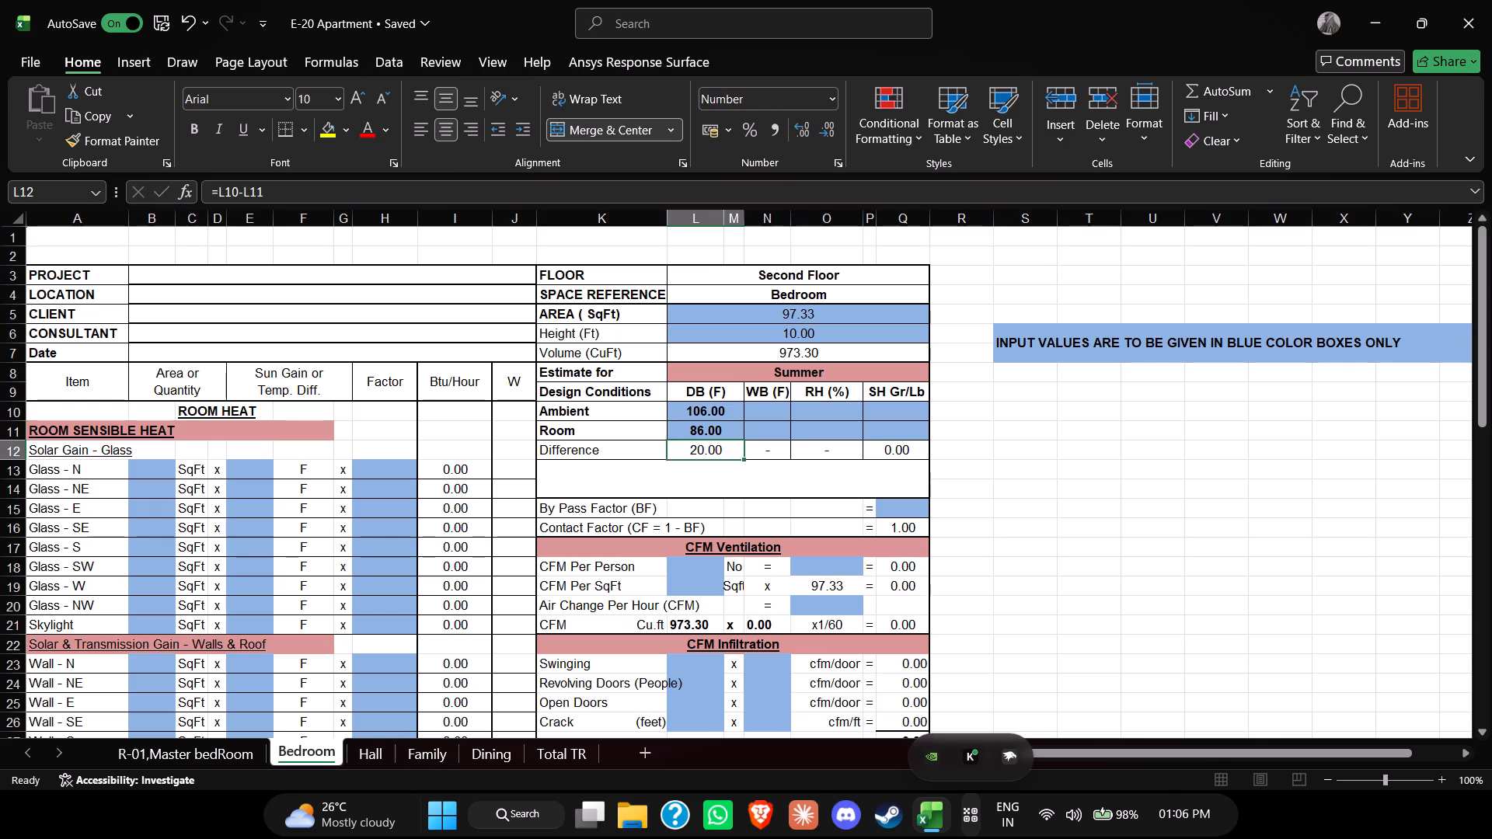
Set the summer specific humidity (SH Gr/Lb) to 100 for Ambient and 80 for Room.
key(Right)
key(Up)
key(Right)
key(Right)
key(Up)
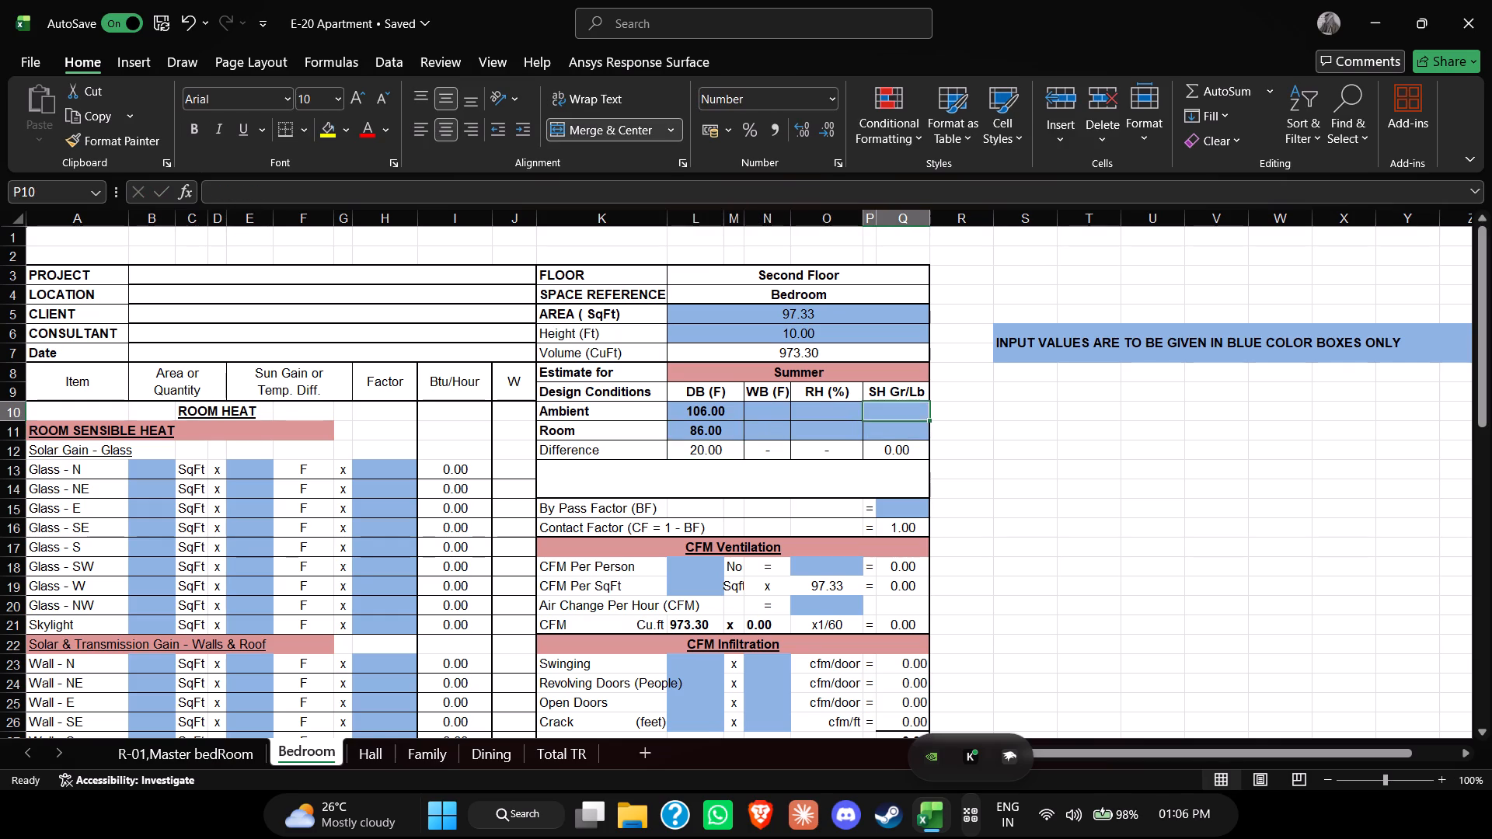
text(100)
key(Return)
key(2)
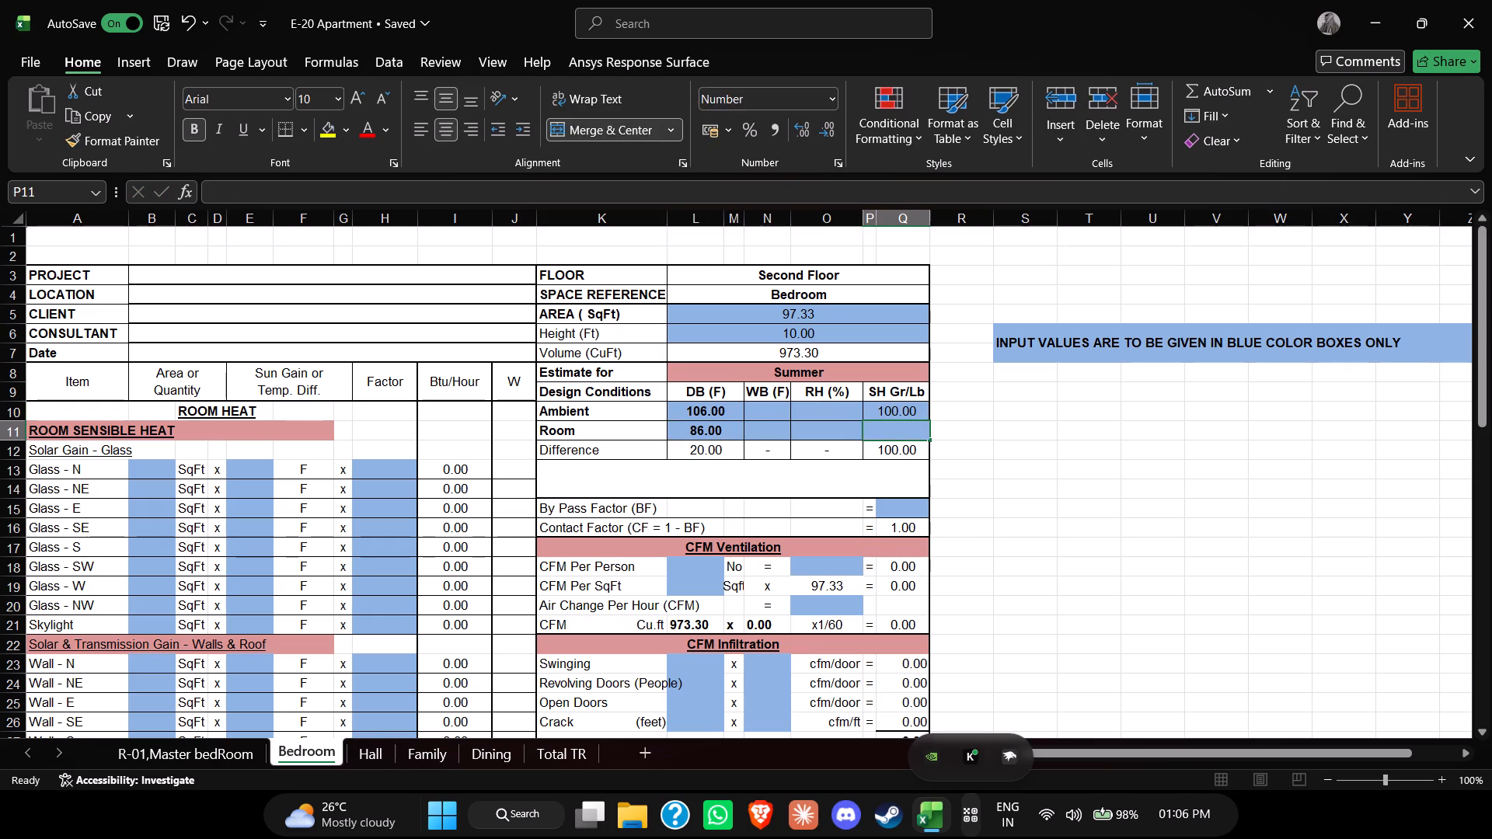
key(BackSpace)
text(80)
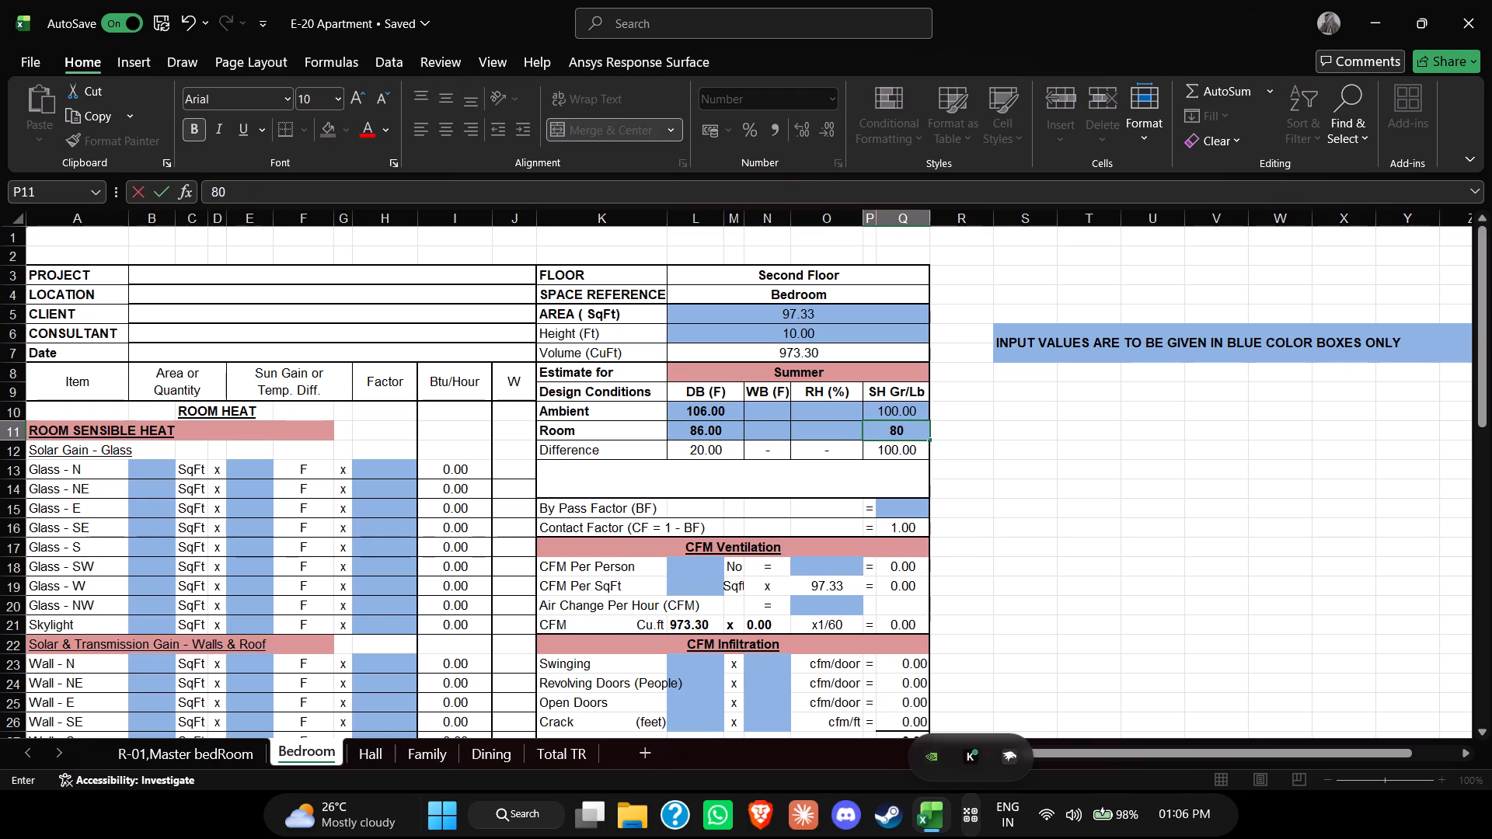
key(Return)
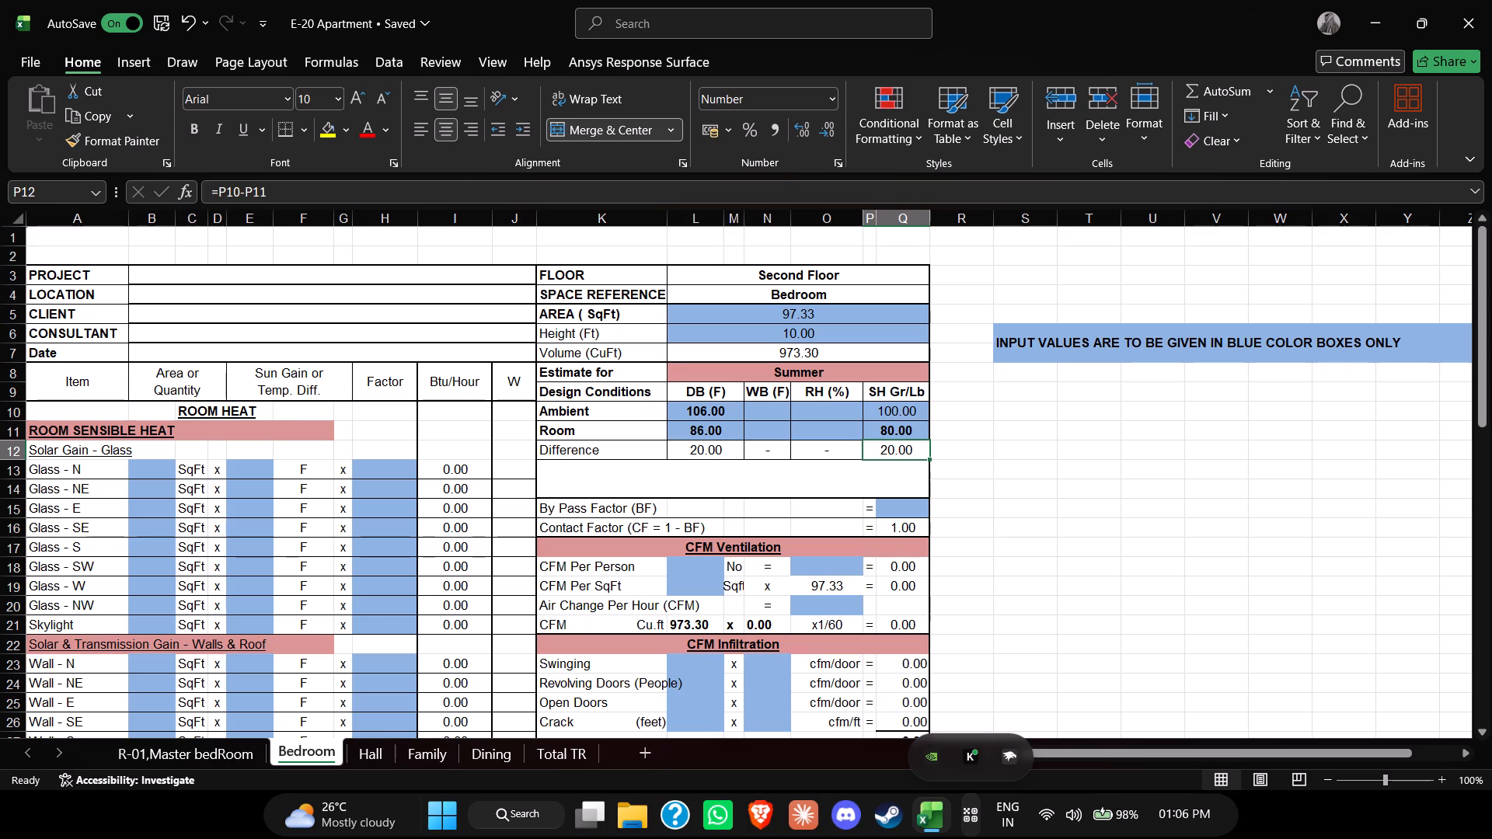
Set the By Pass Factor (BF) to 0.3.
drag(470, 486, 840, 501)
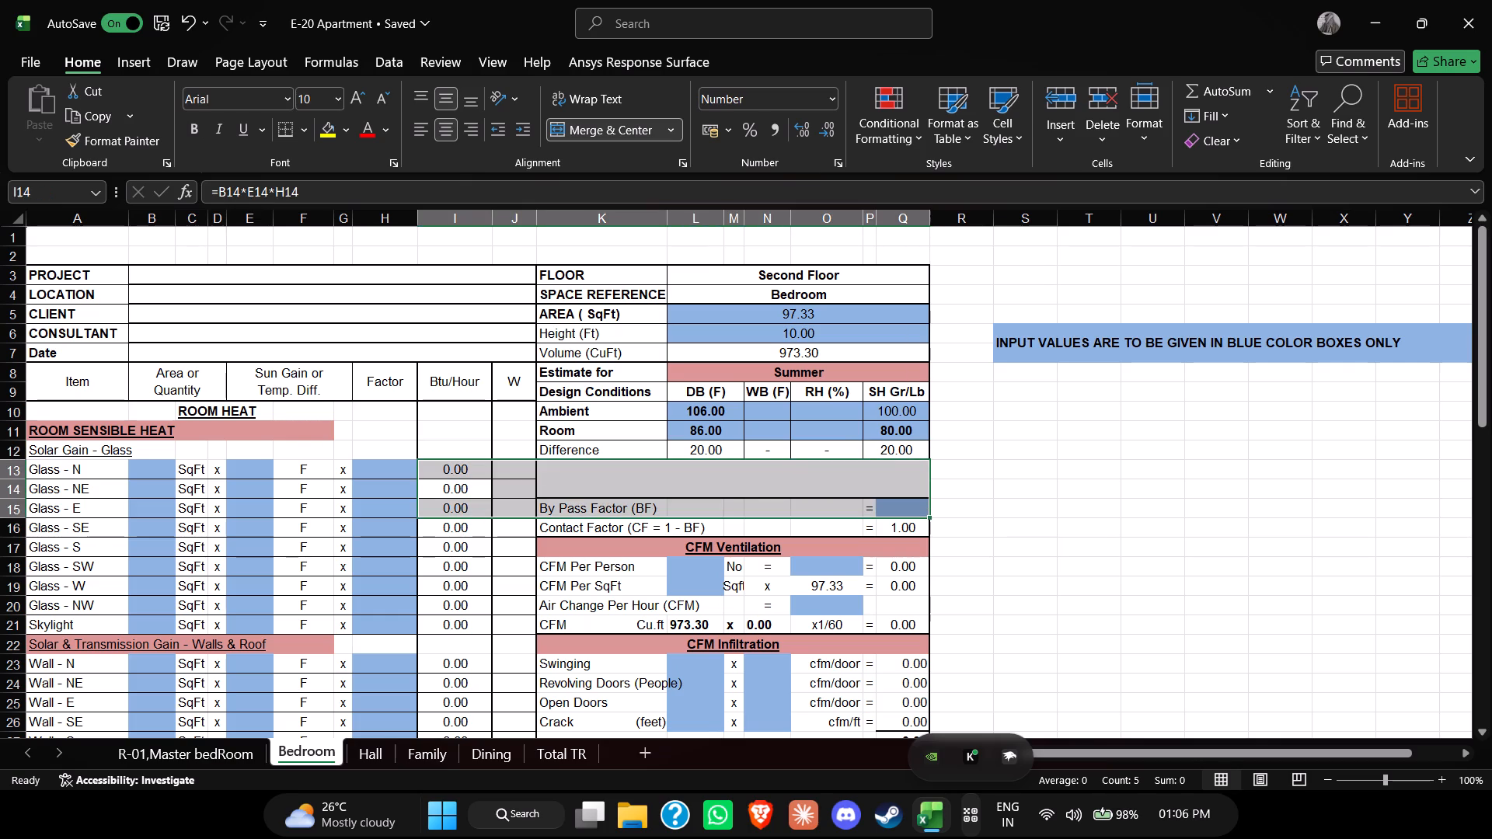
key(Escape)
click(894, 507)
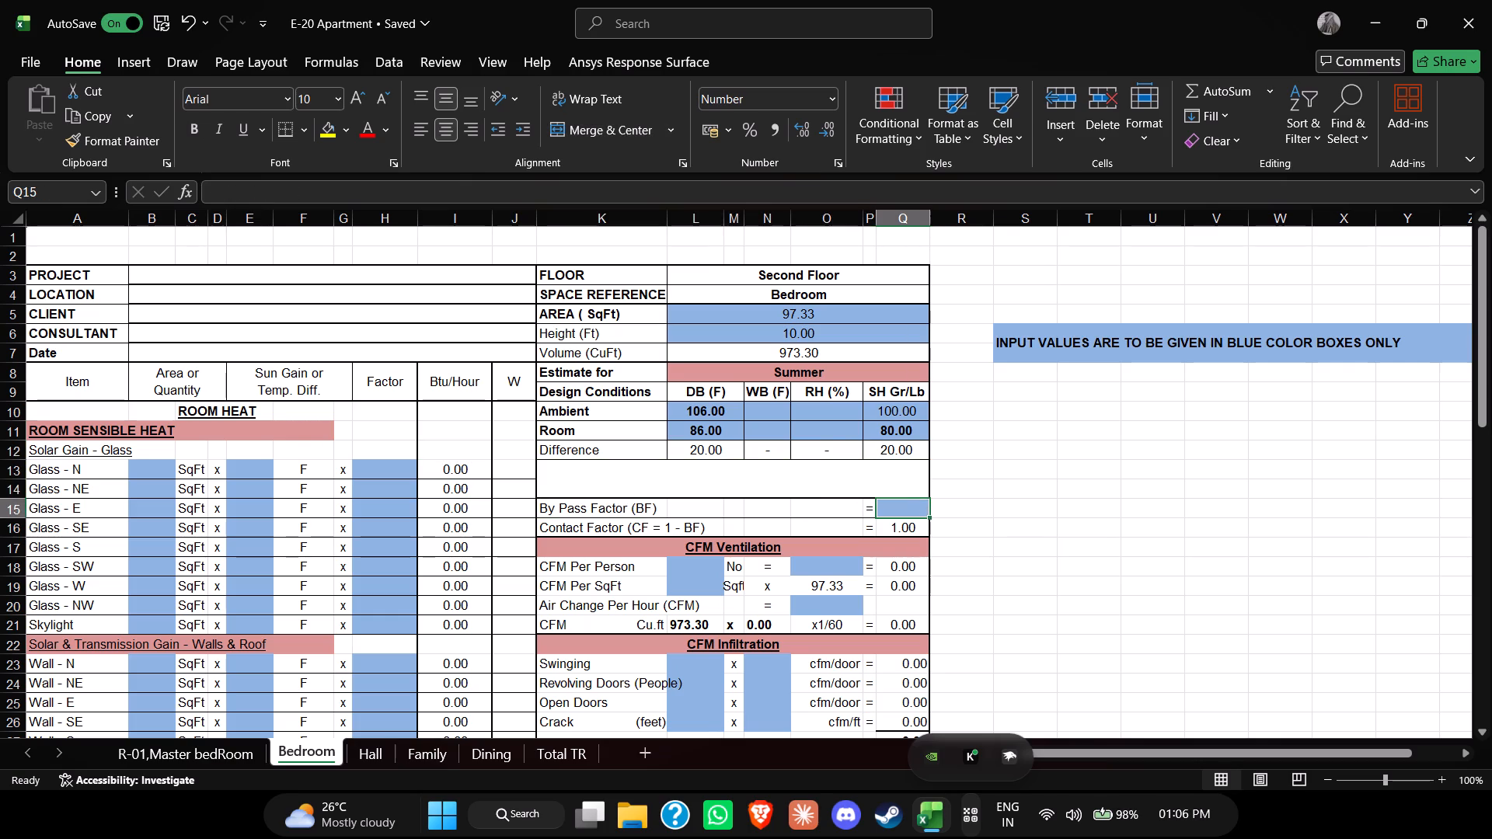
text(0.3)
key(Return)
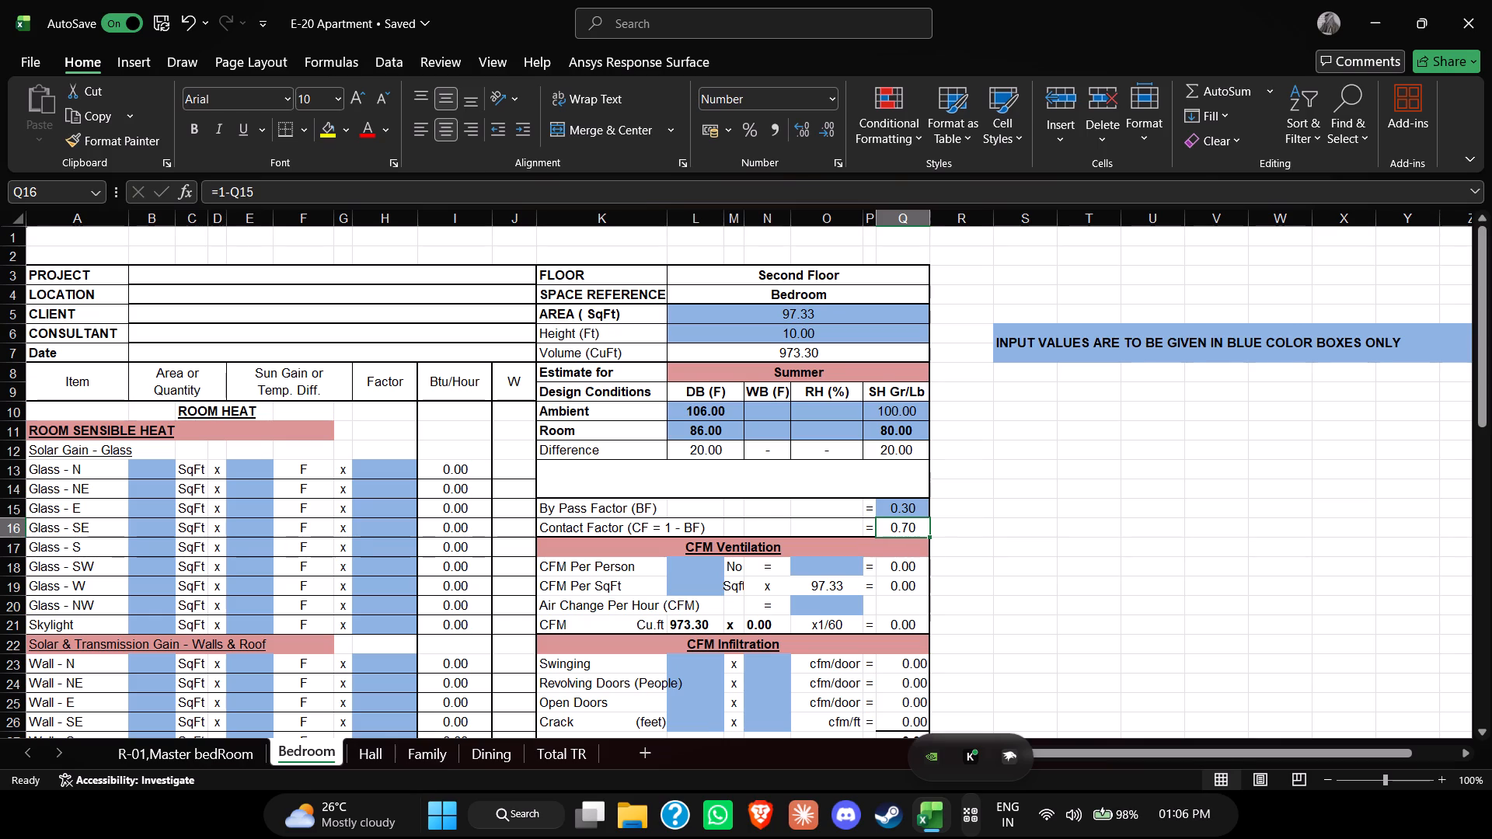
Fill in the CFM Ventilation inputs with 30 CFM per person for 2 people and 0.33 CFM per SqFt.
scroll(672, 566, down, 2)
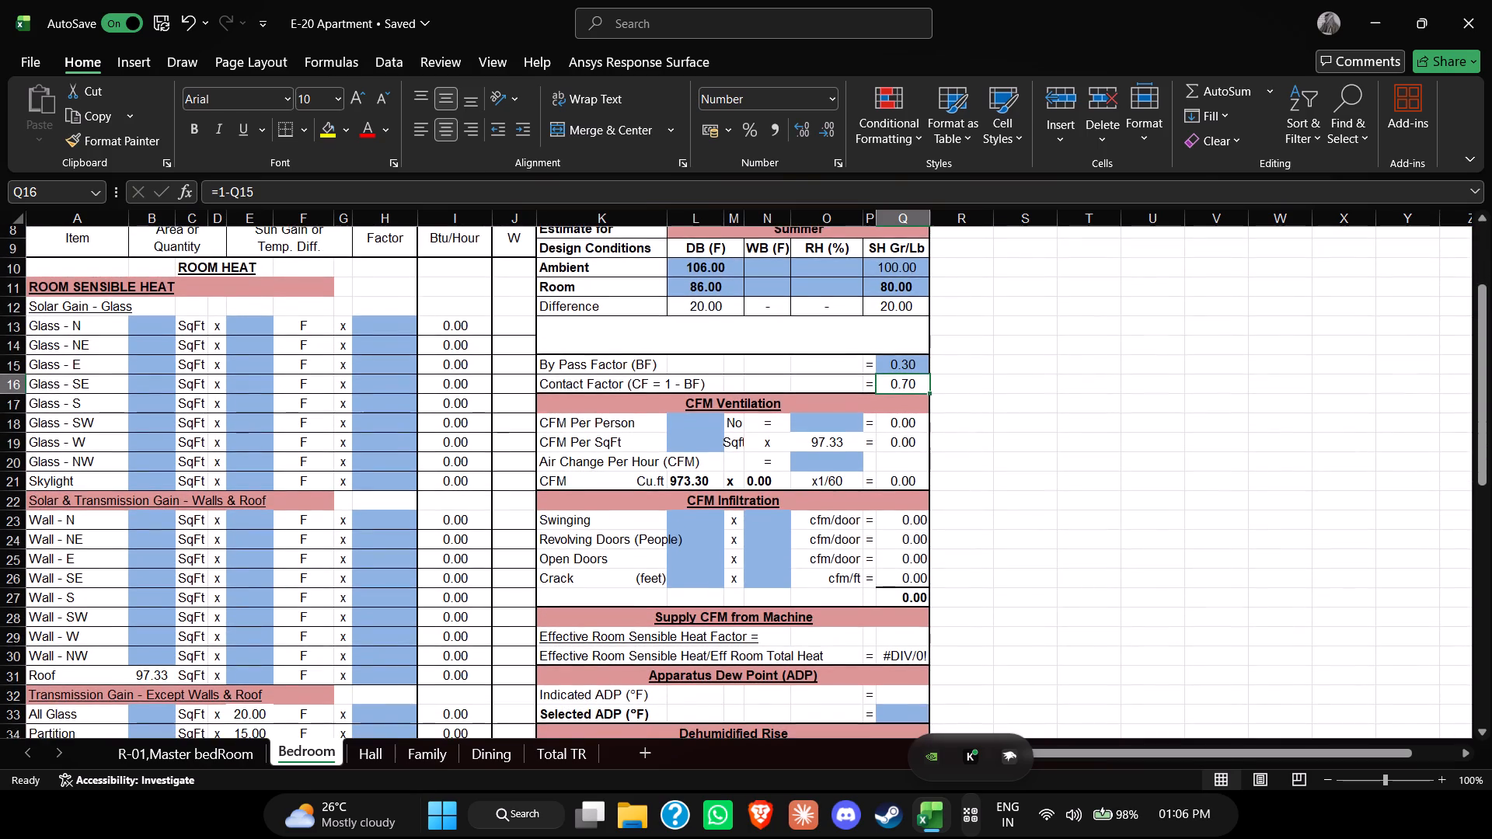
scroll(672, 566, down, 1)
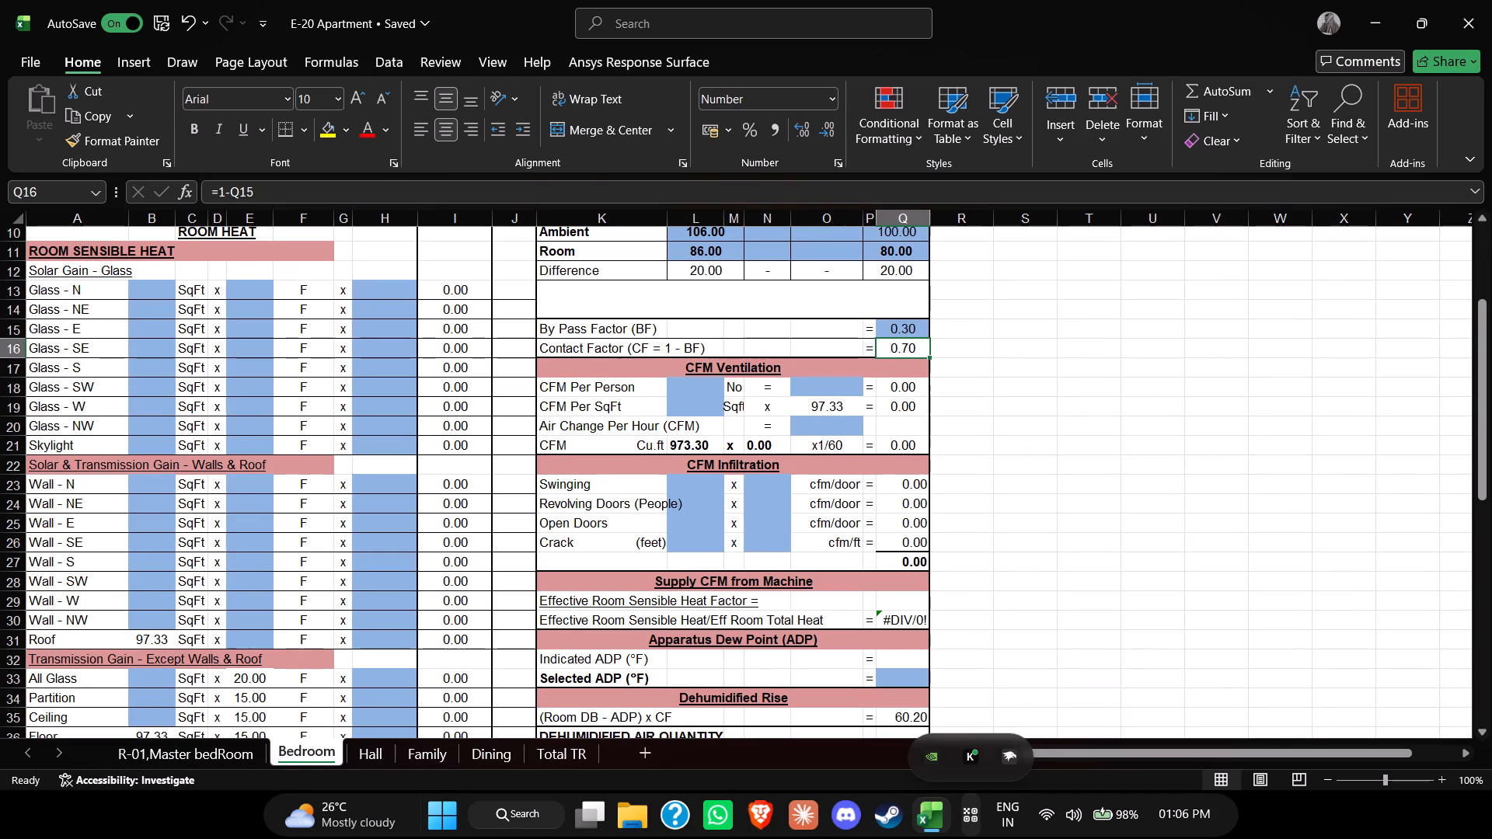
click(705, 388)
text(30)
click(810, 388)
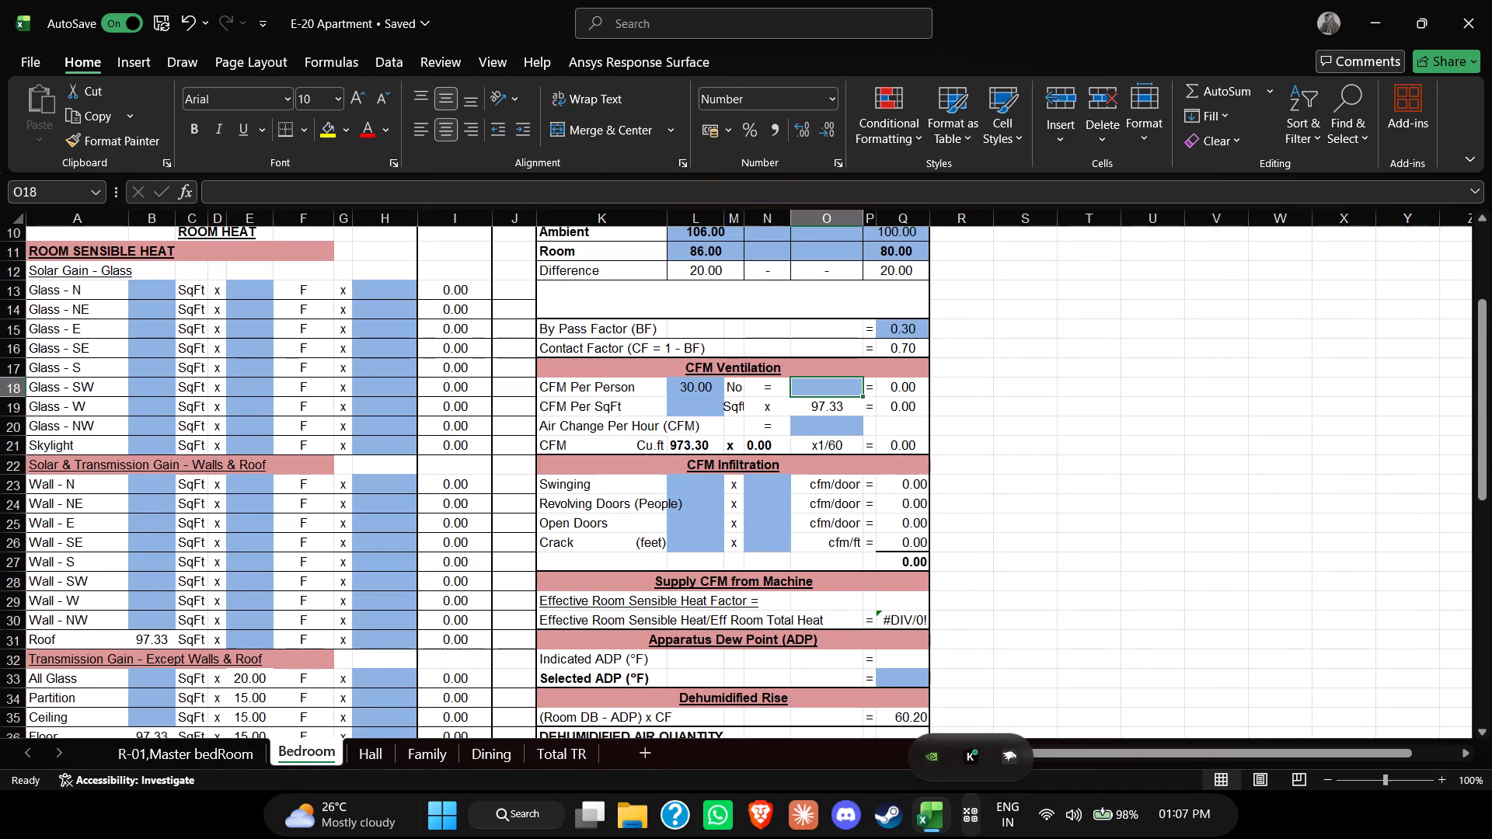
key(2)
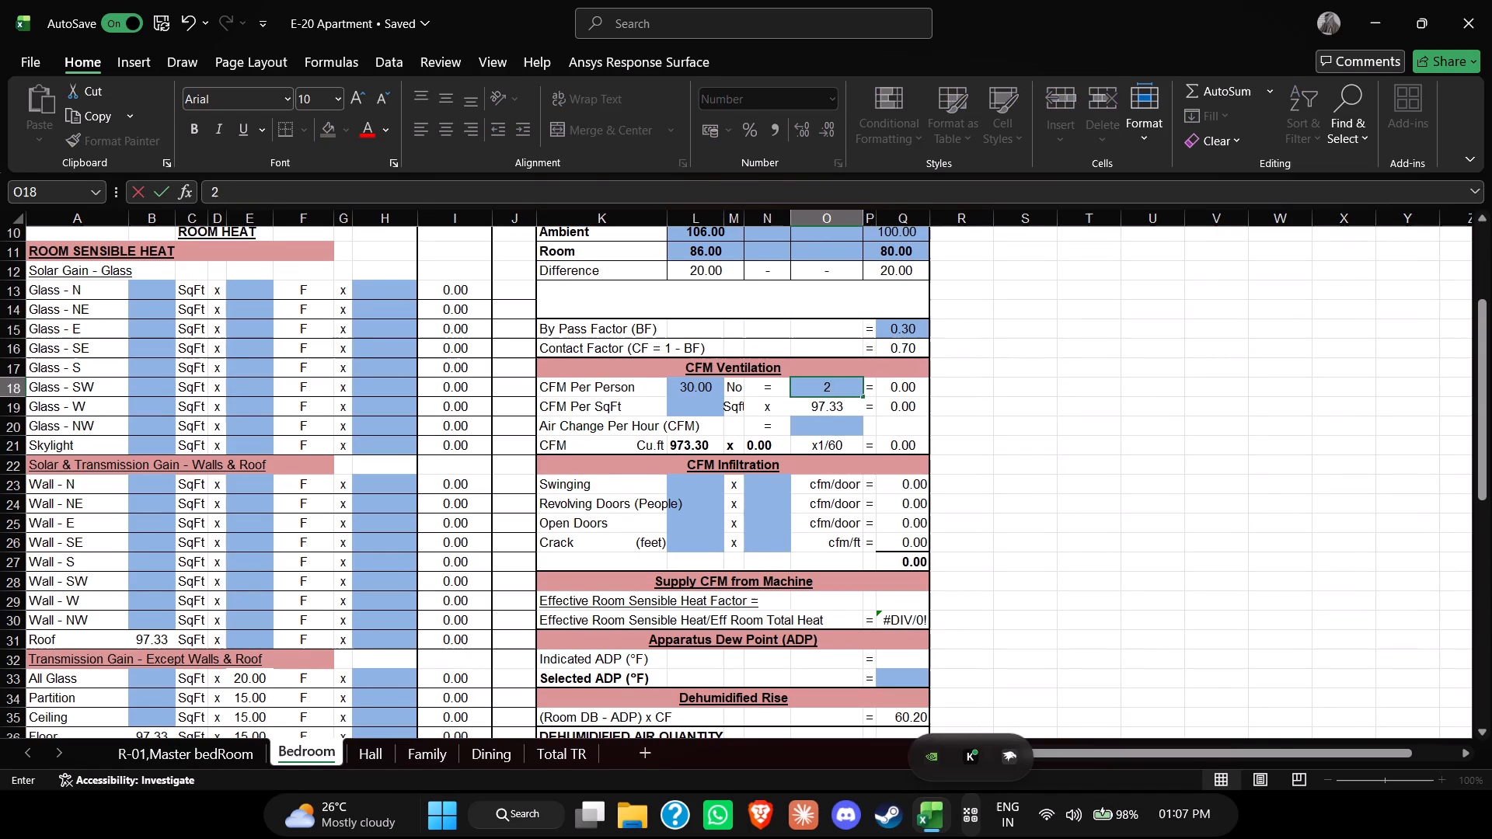
key(Return)
click(690, 406)
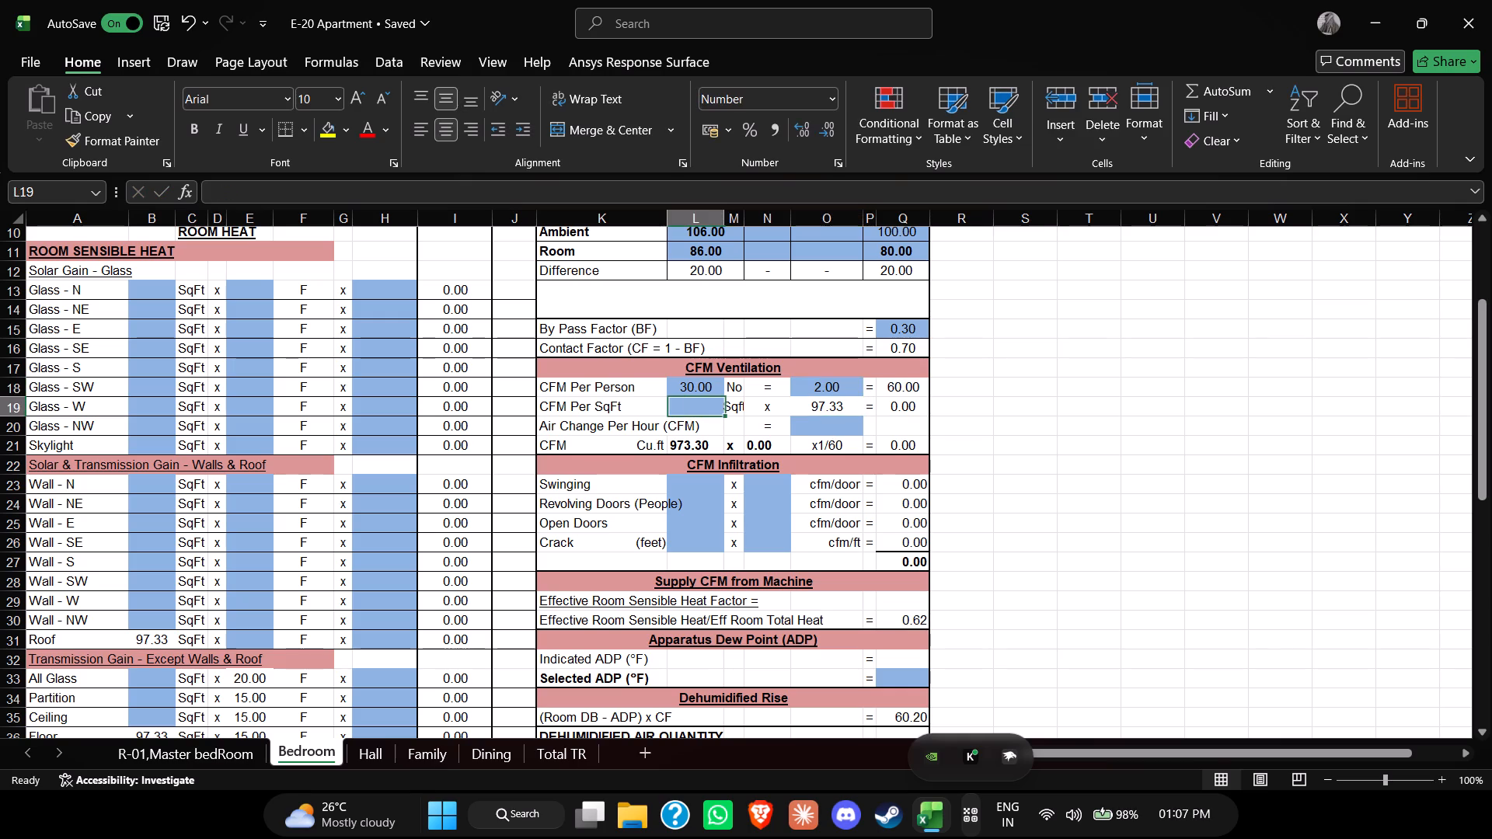
text(0.33)
key(Return)
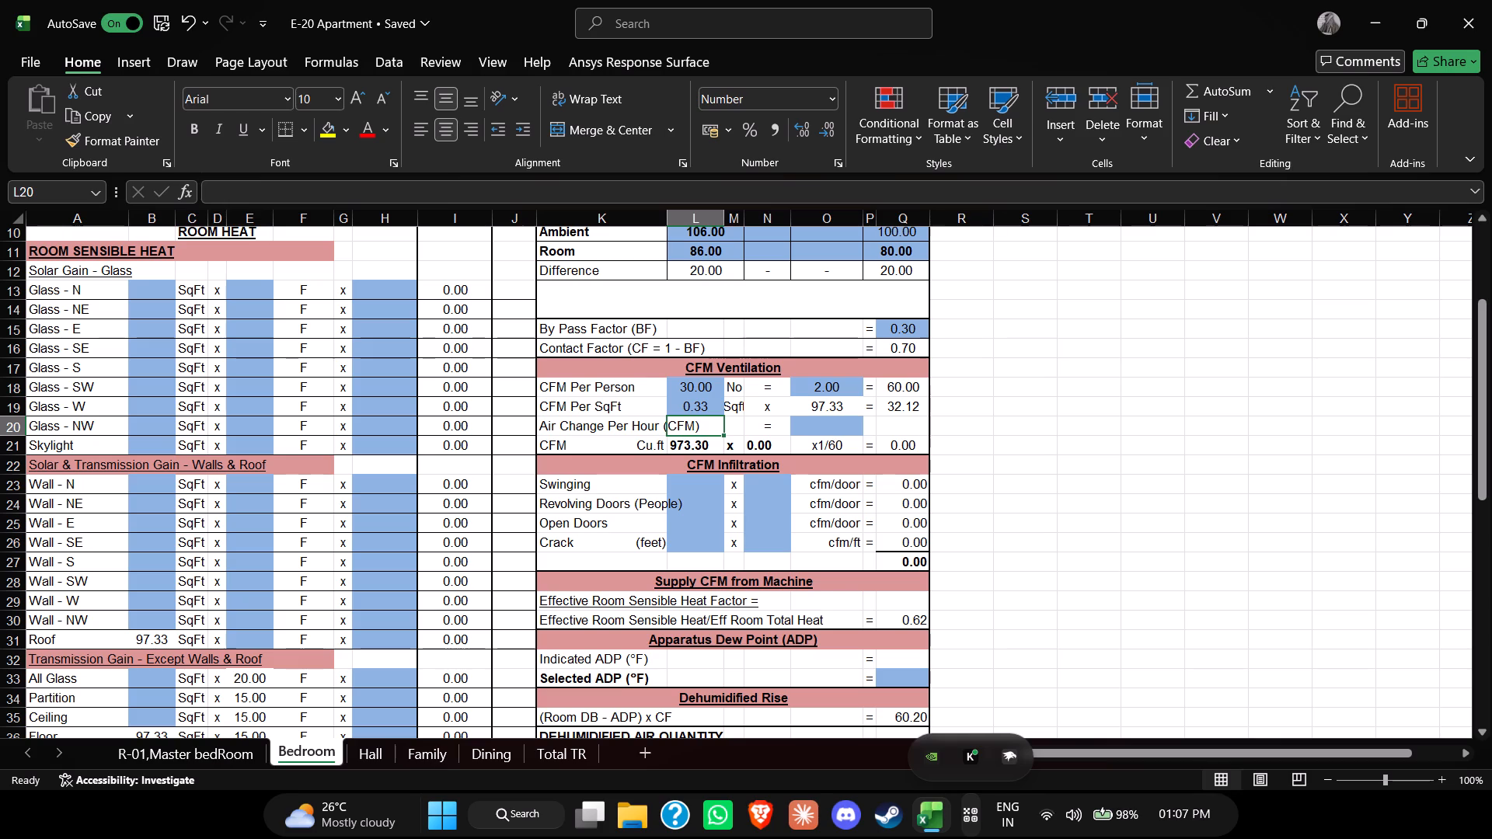
In the CFM Infiltration section, enter 30 x 1 for Revolving Doors (People).
click(717, 501)
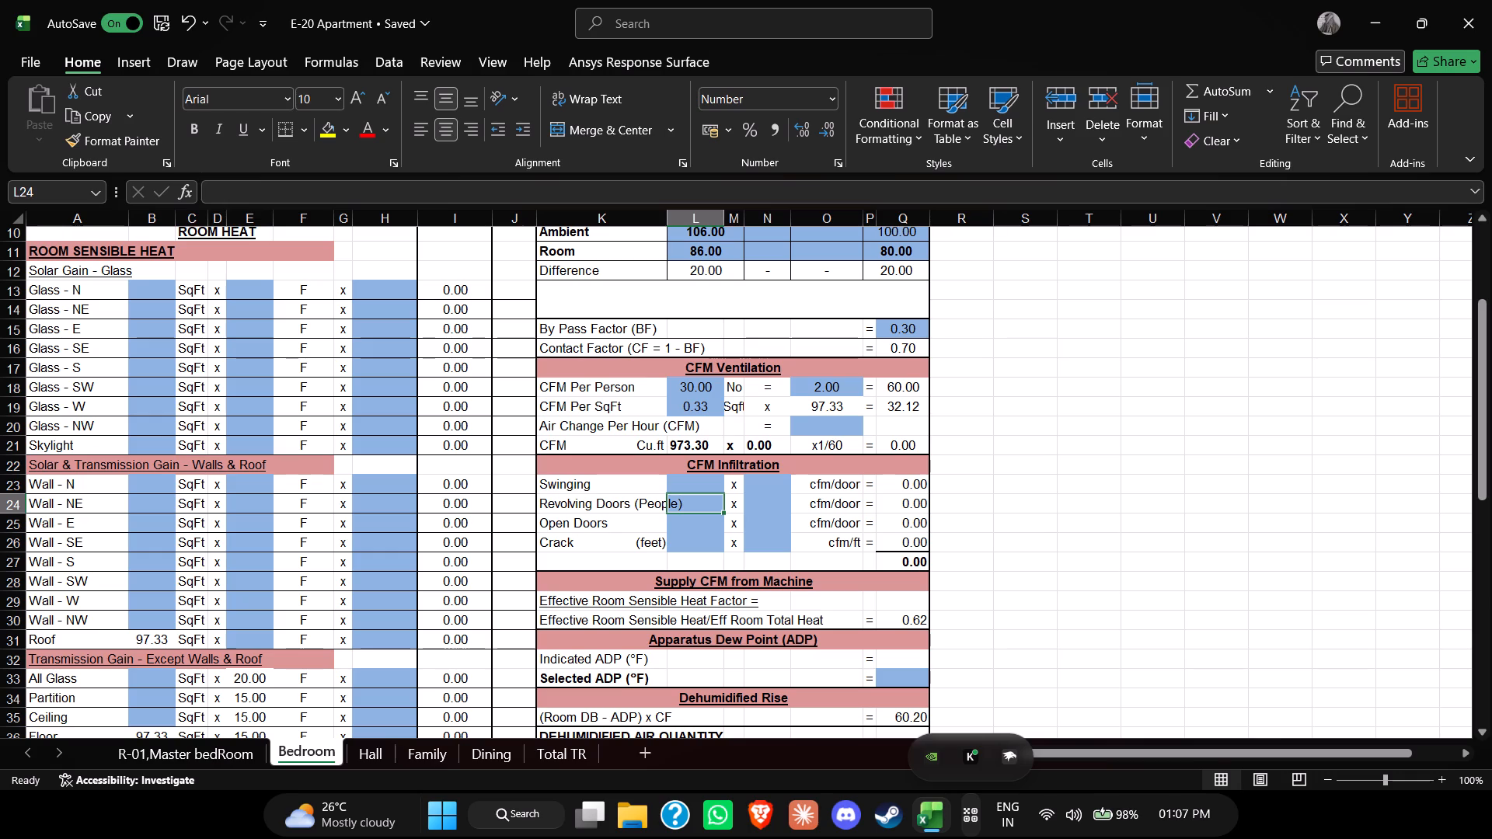
text(30)
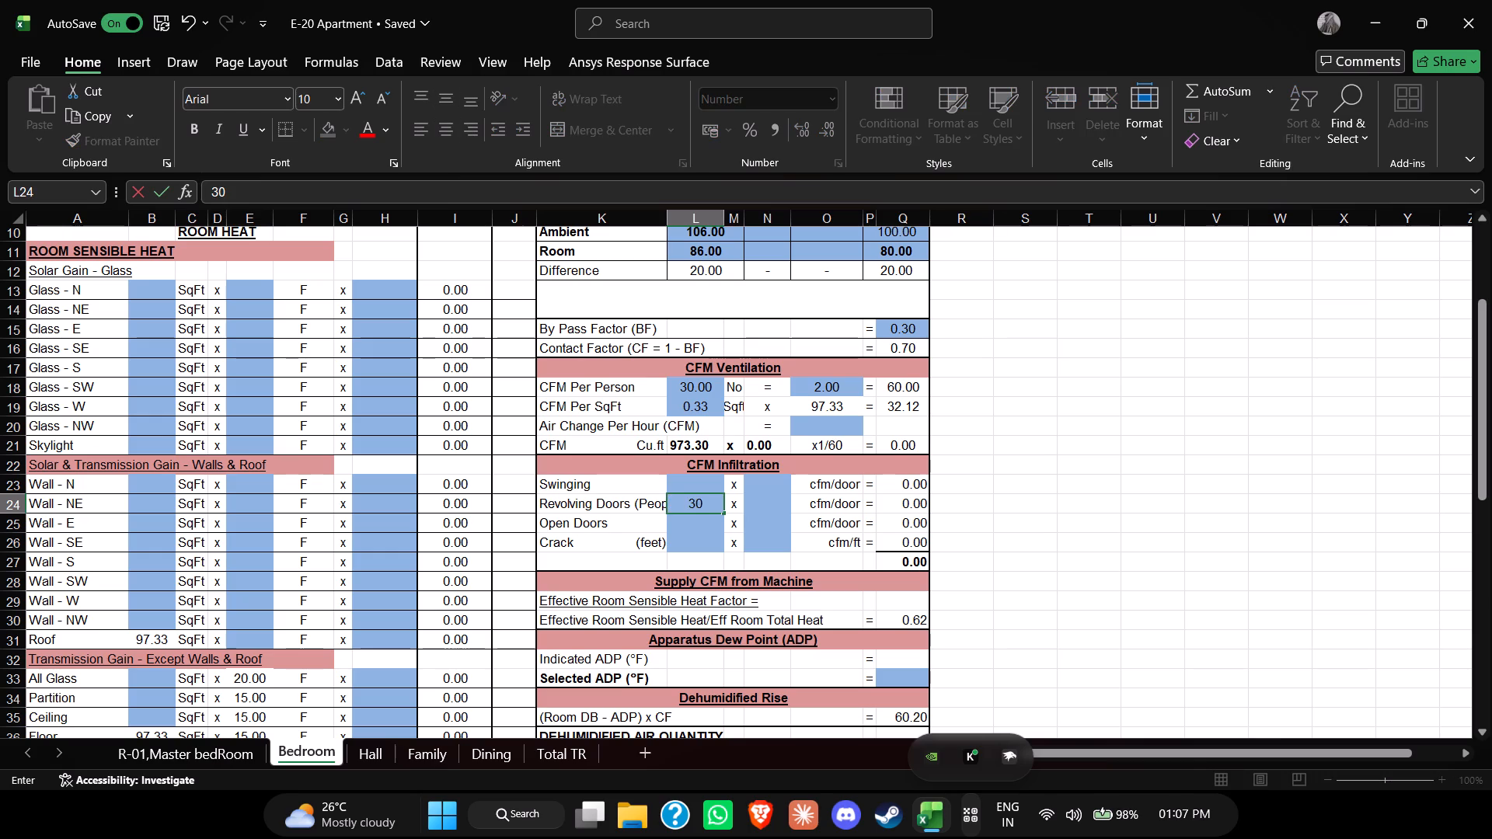
click(780, 507)
key(1)
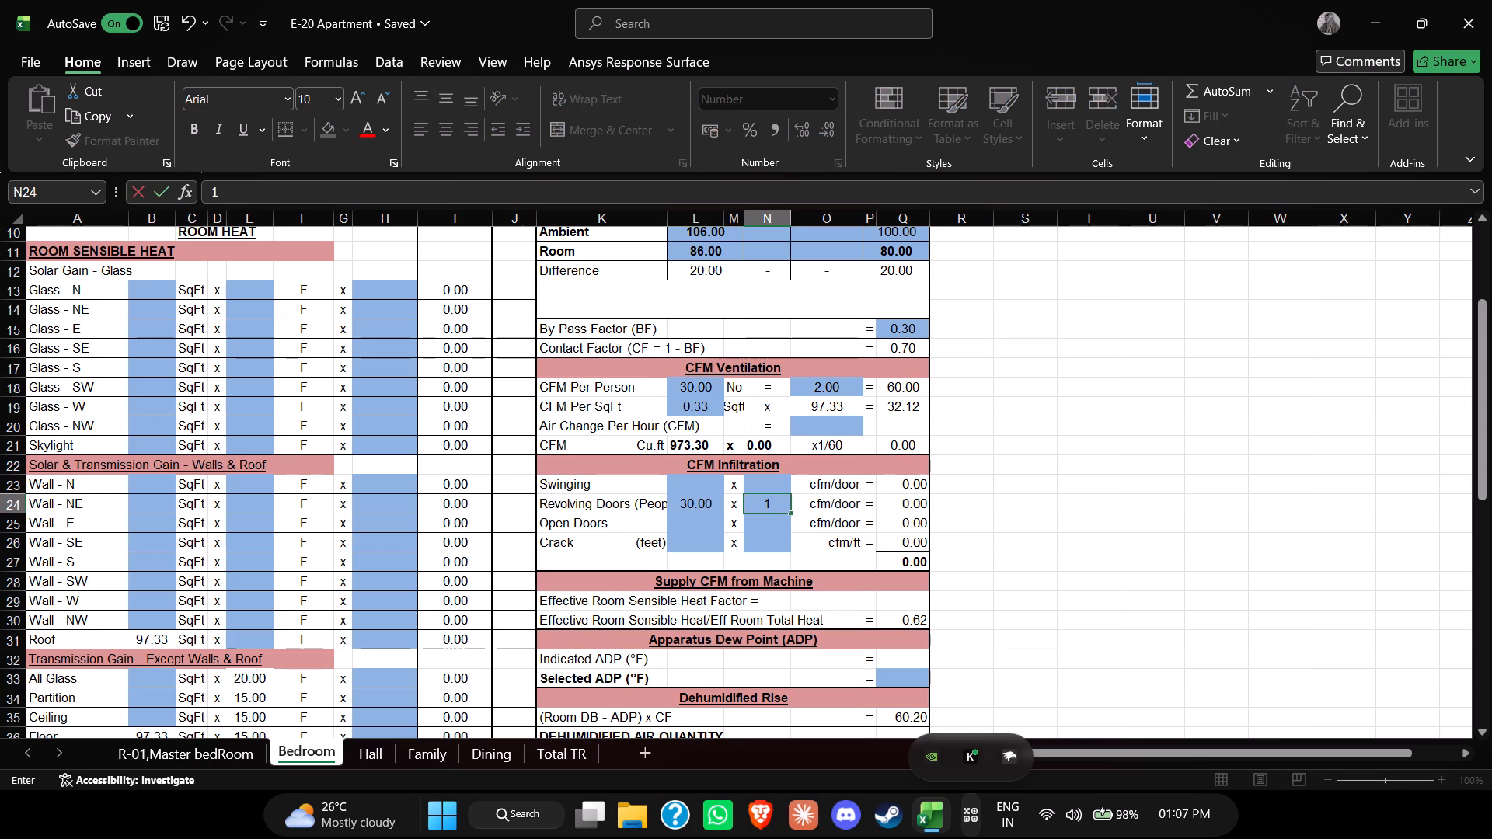
key(Return)
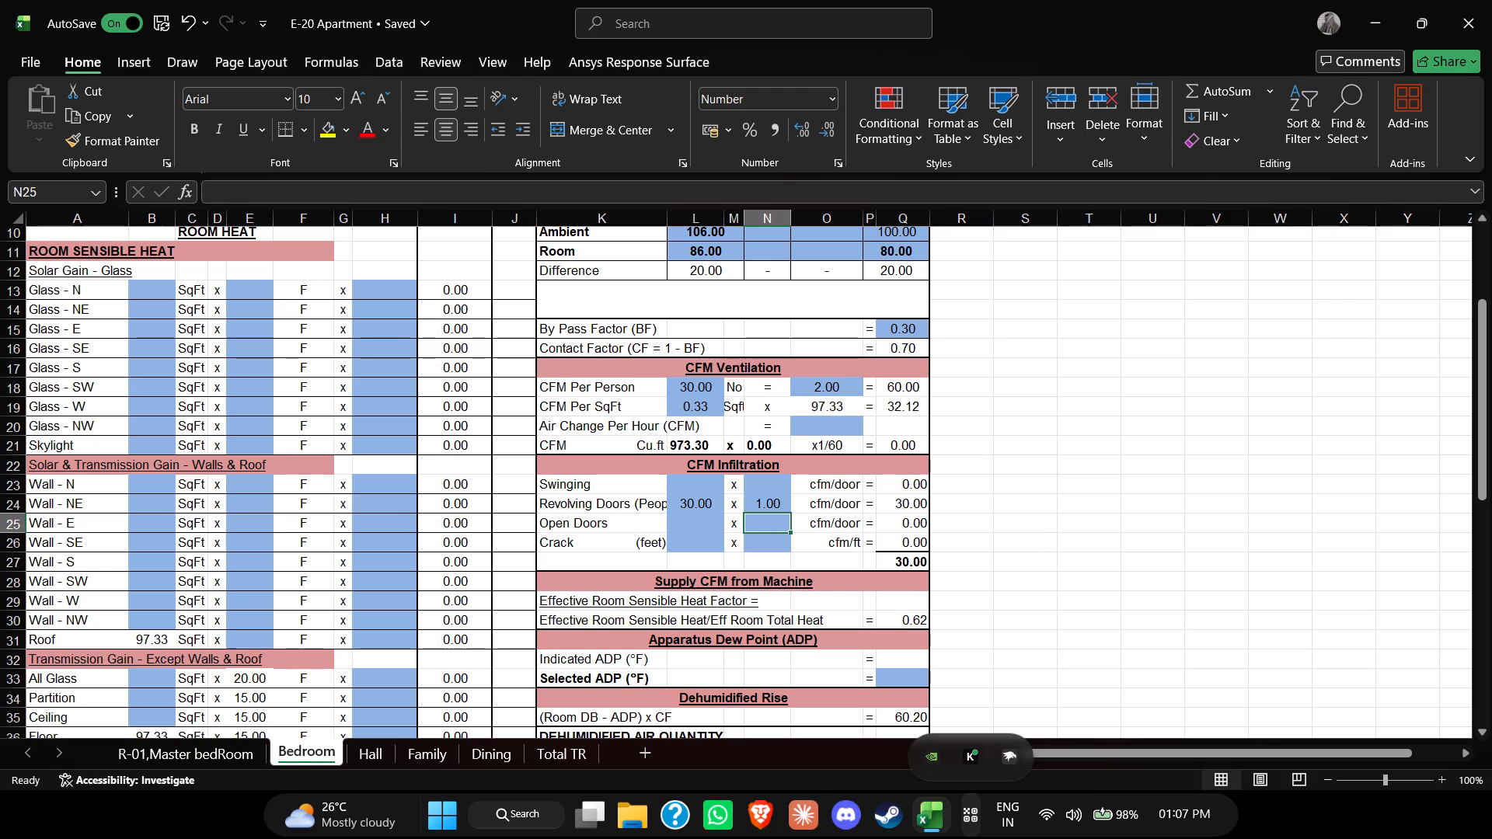
Enter 20 x 1 for Crack (feet) in the CFM Infiltration section.
click(692, 546)
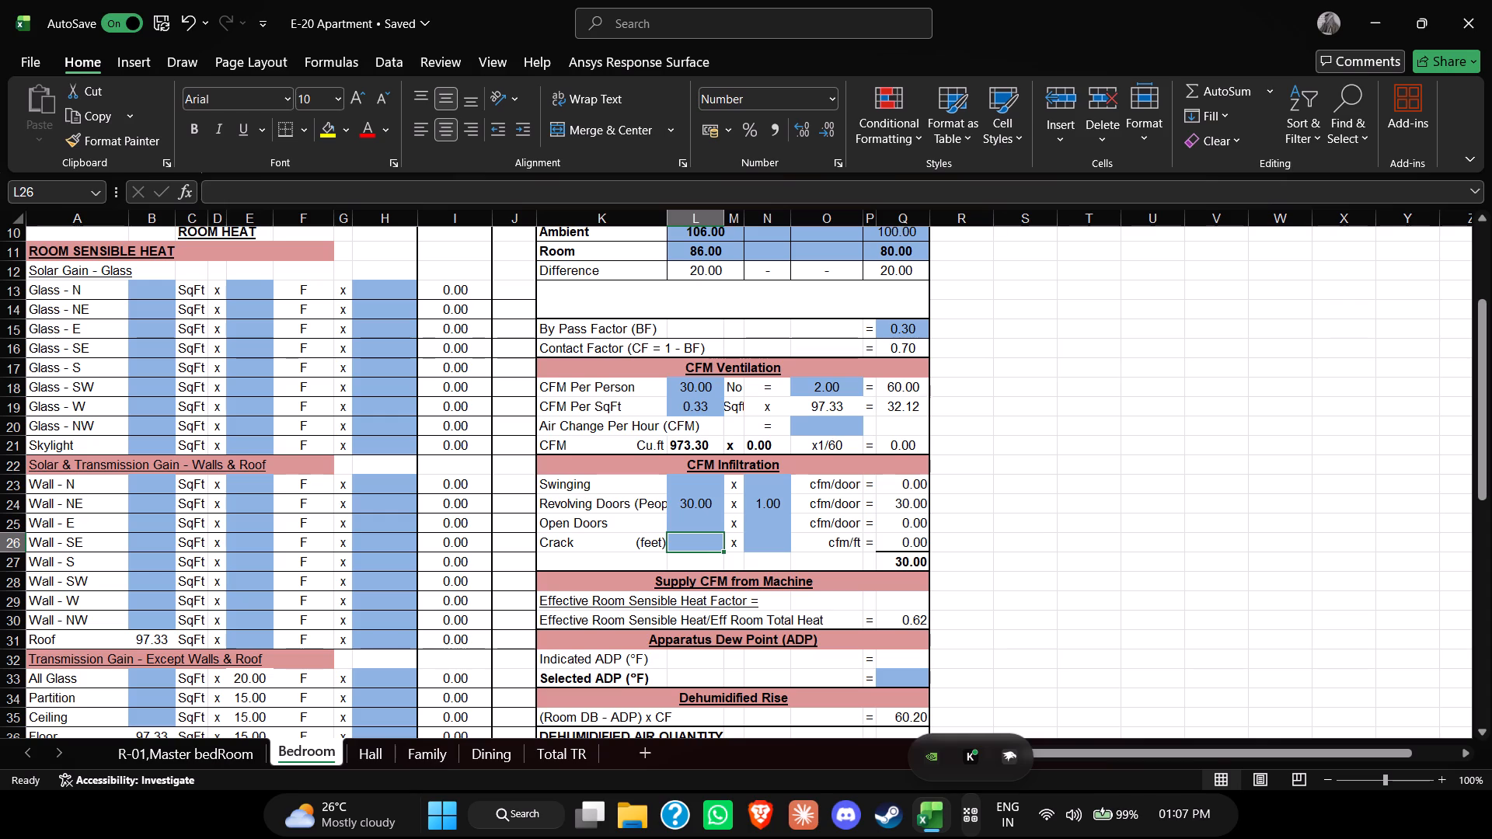
text(20)
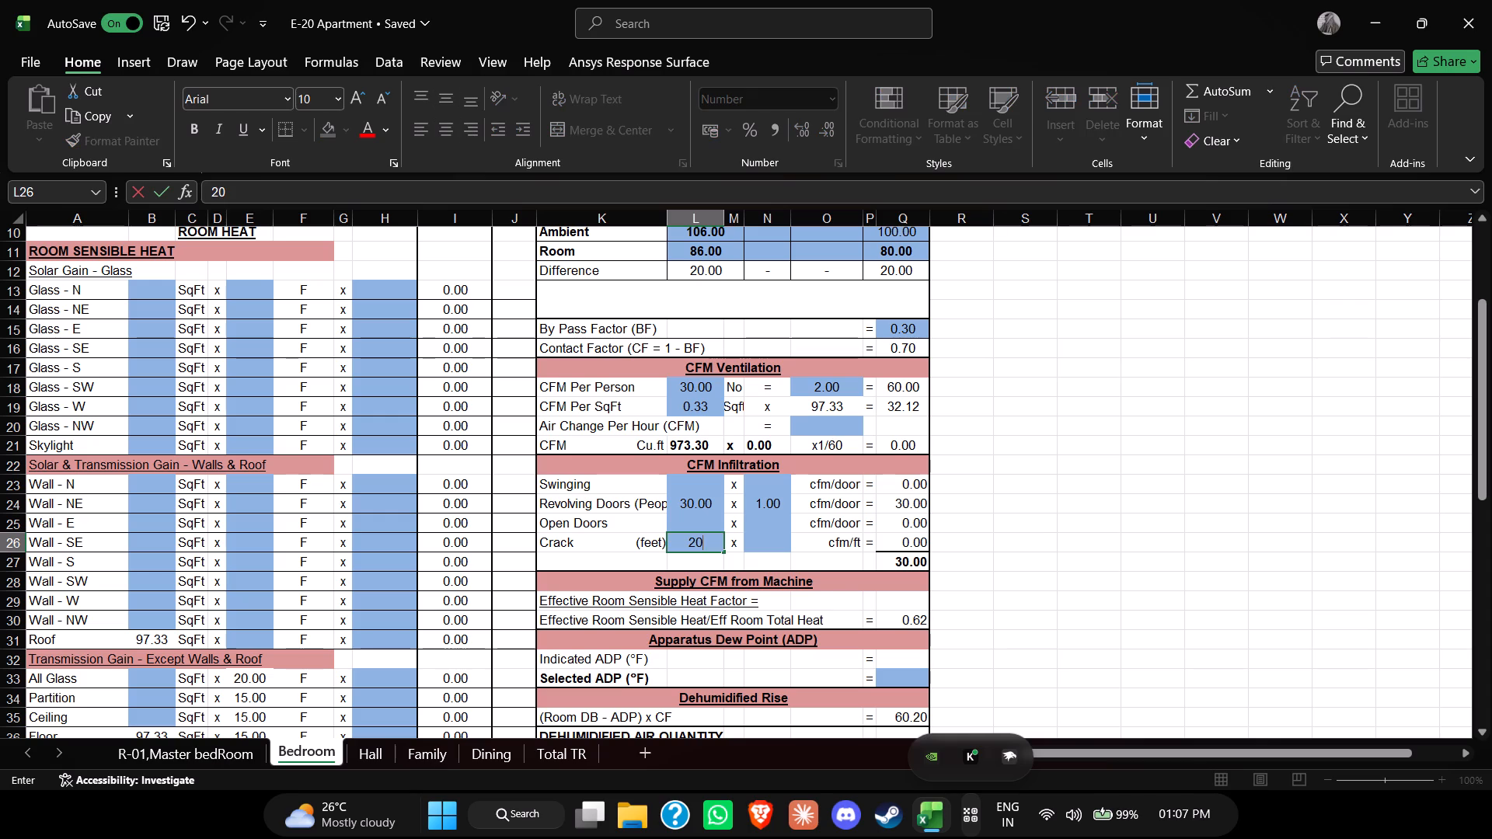
key(Right)
key(Right)
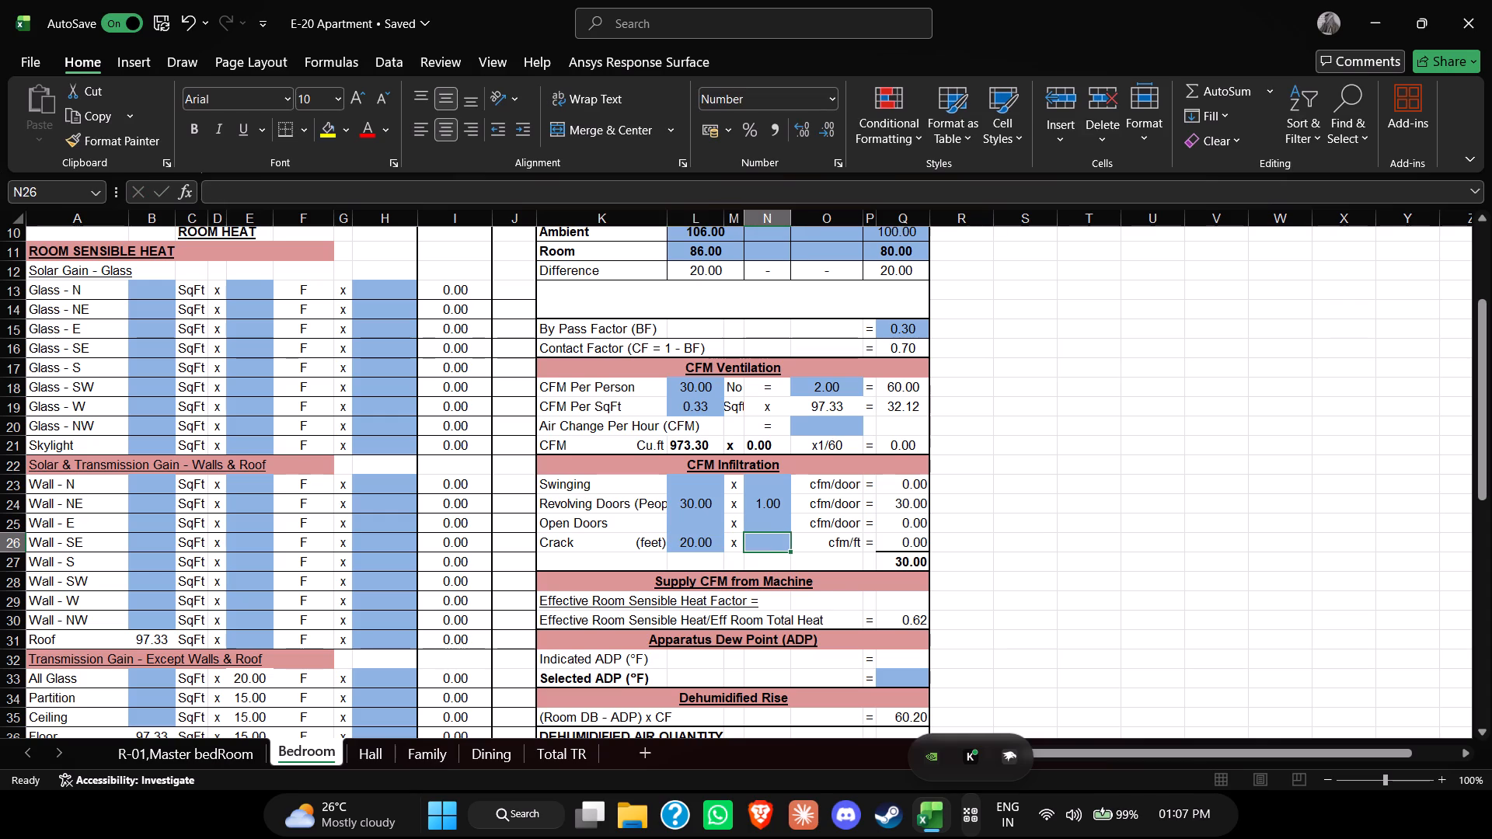
key(1)
key(Return)
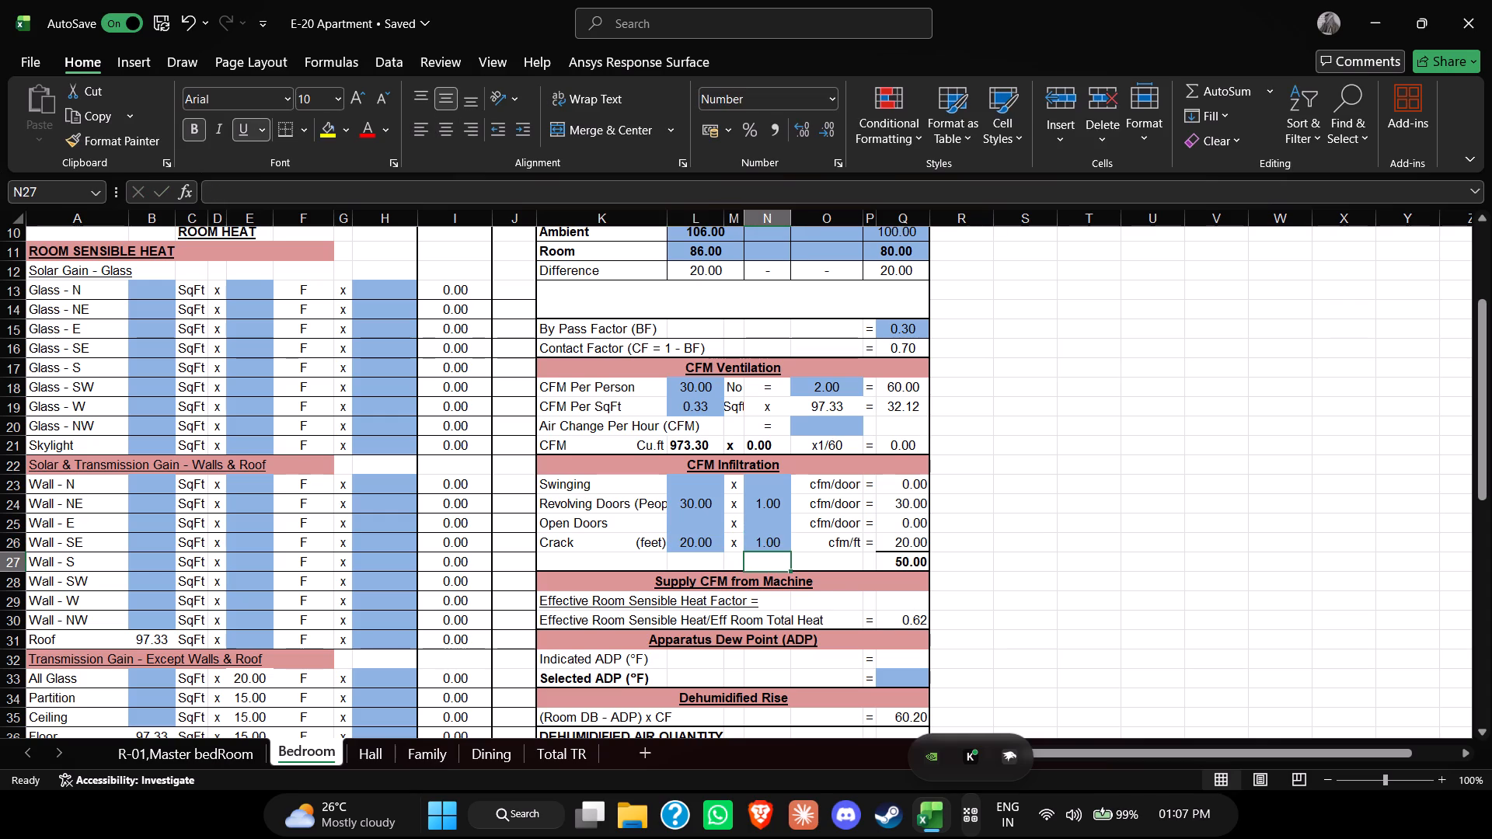
Change the Revolving Doors (People) infiltration inputs to 6 x 2.
key(Up)
key(Up)
key(Left)
key(Left)
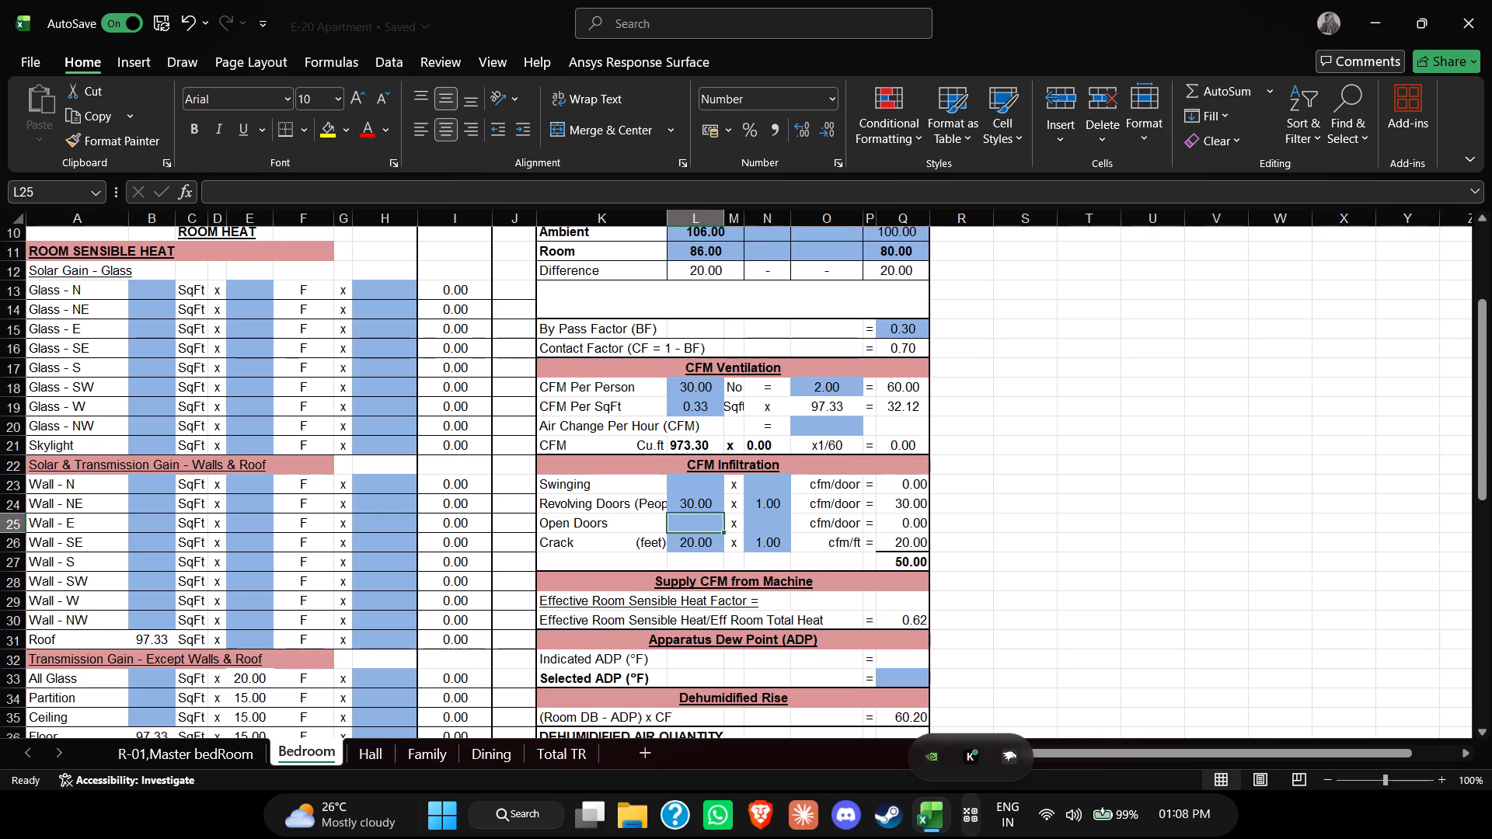
key(Up)
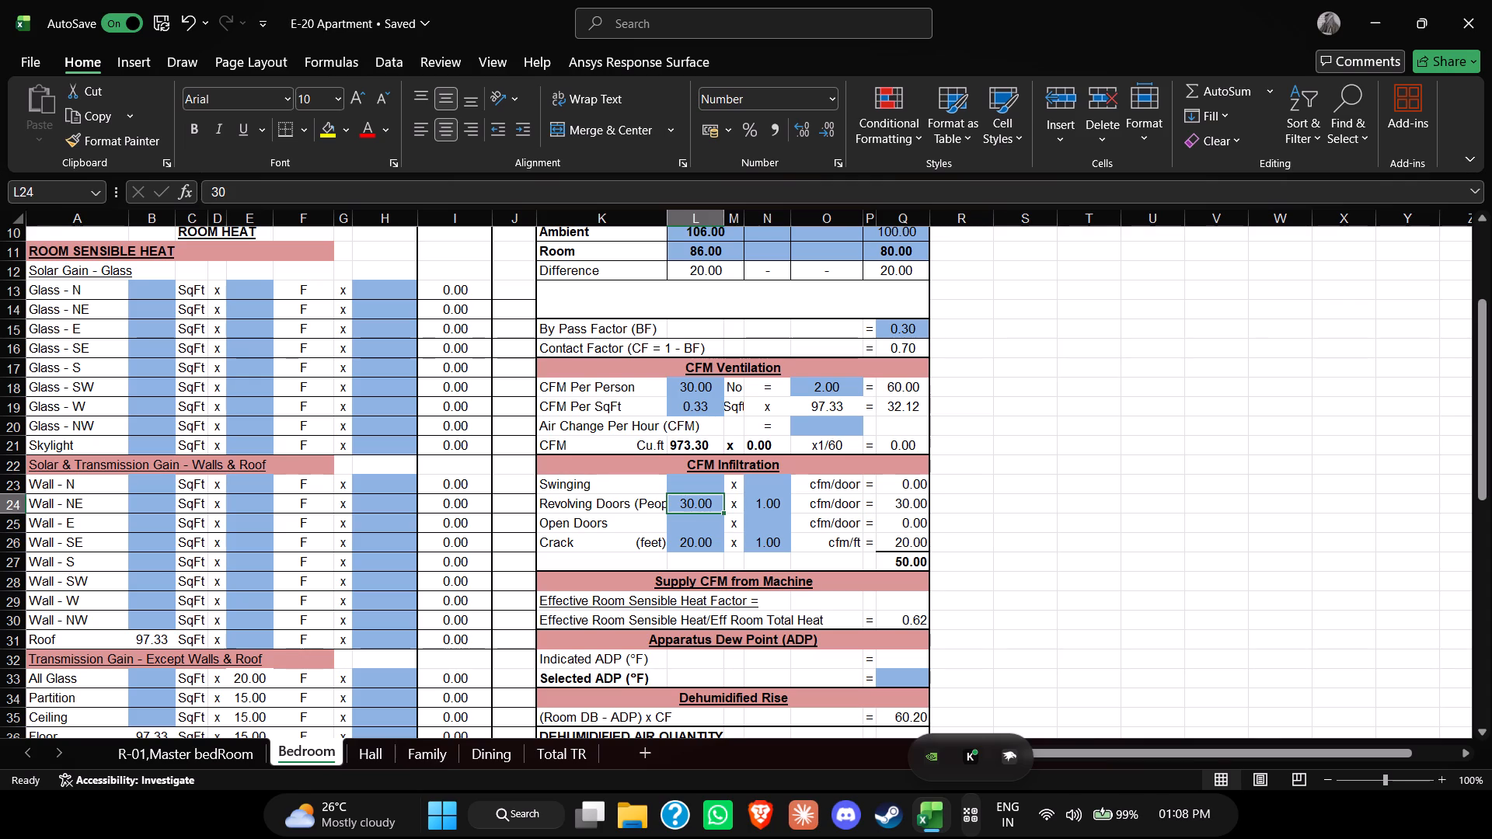
key(6)
key(Right)
key(Right)
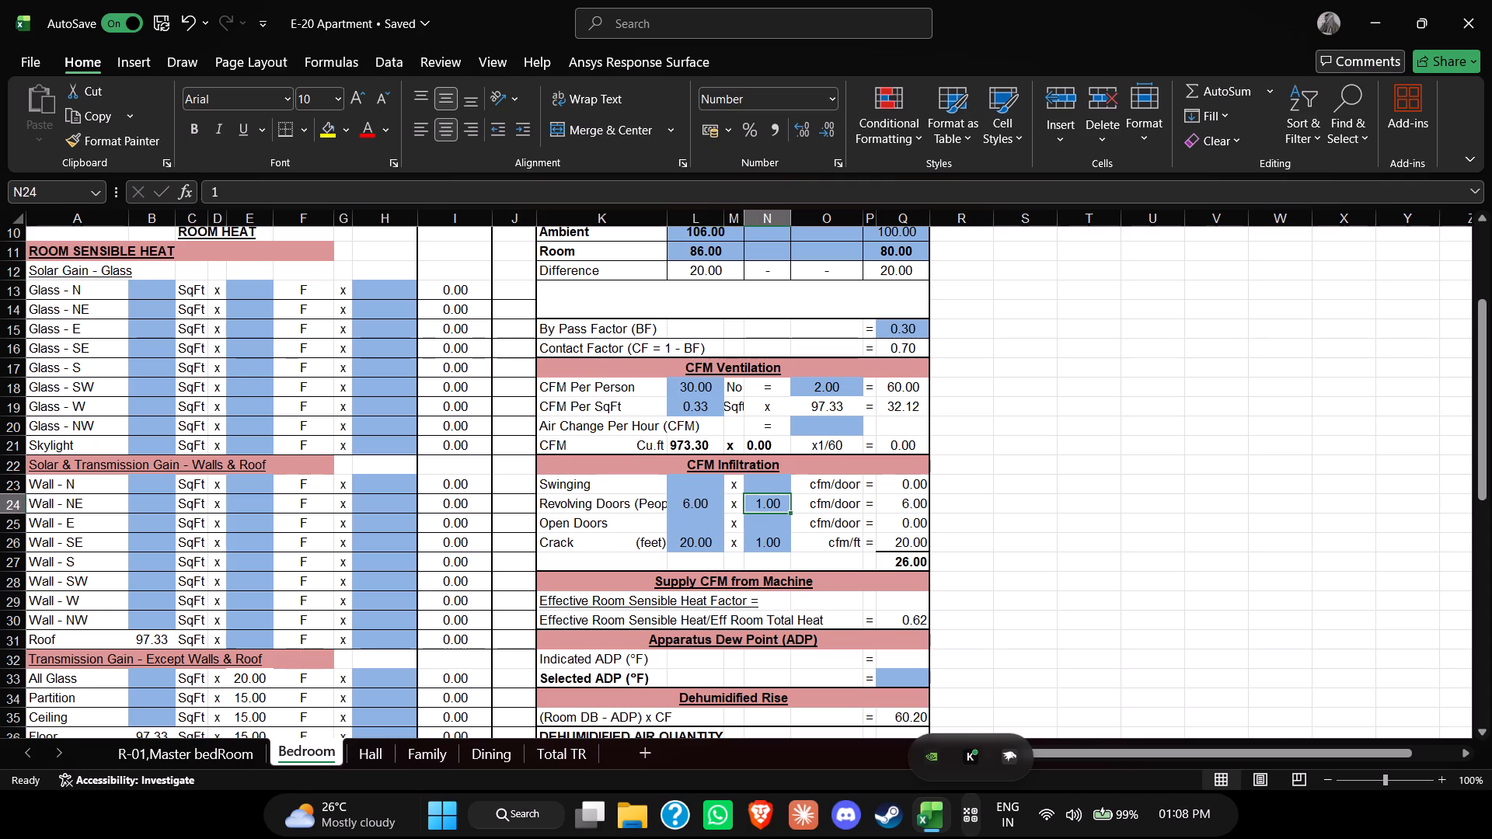
key(2)
key(Return)
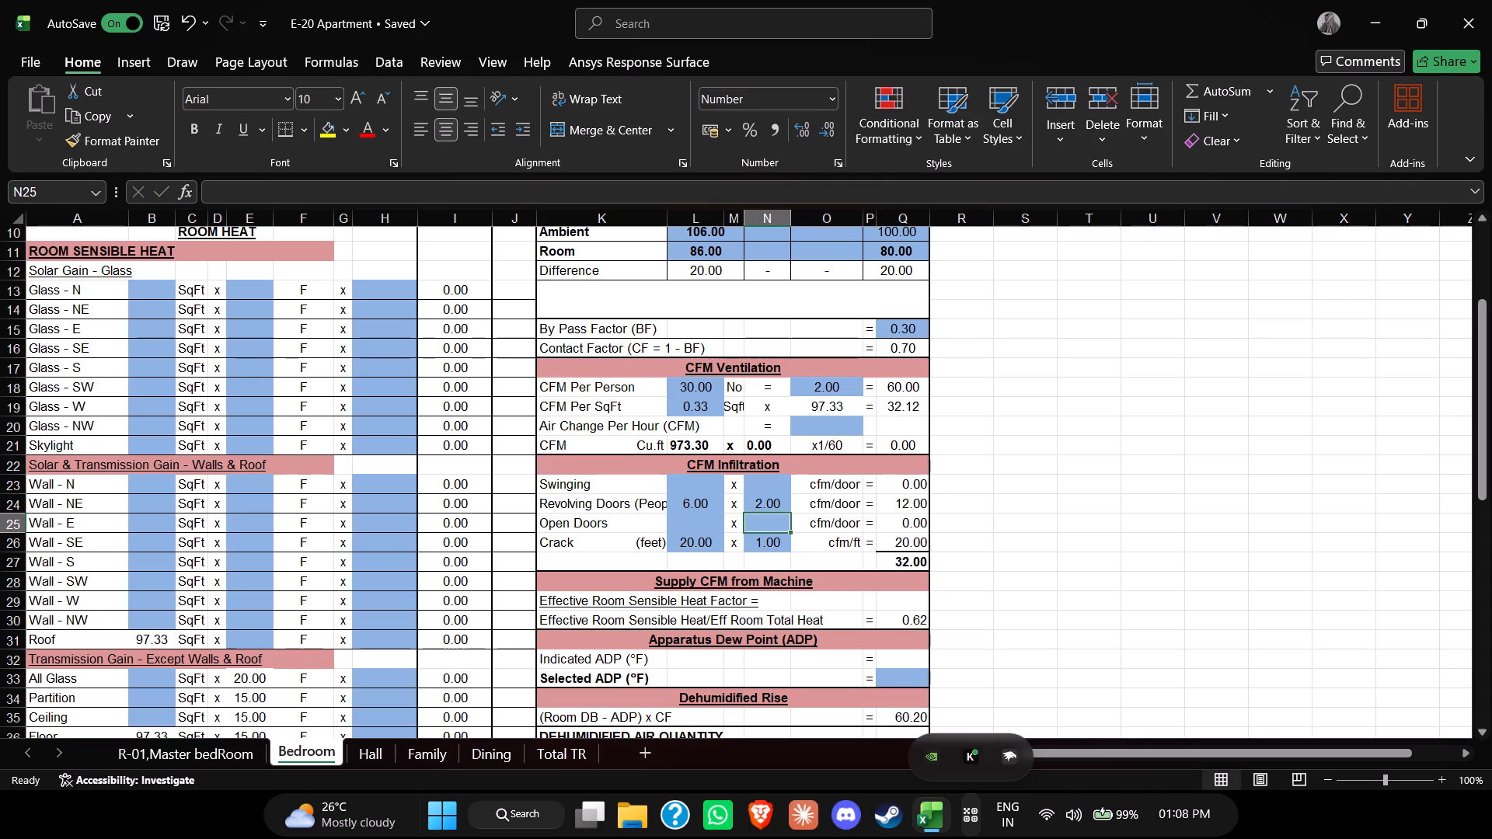
Enter 30 x 1 for Open Doors in the CFM Infiltration section.
key(Left)
key(Left)
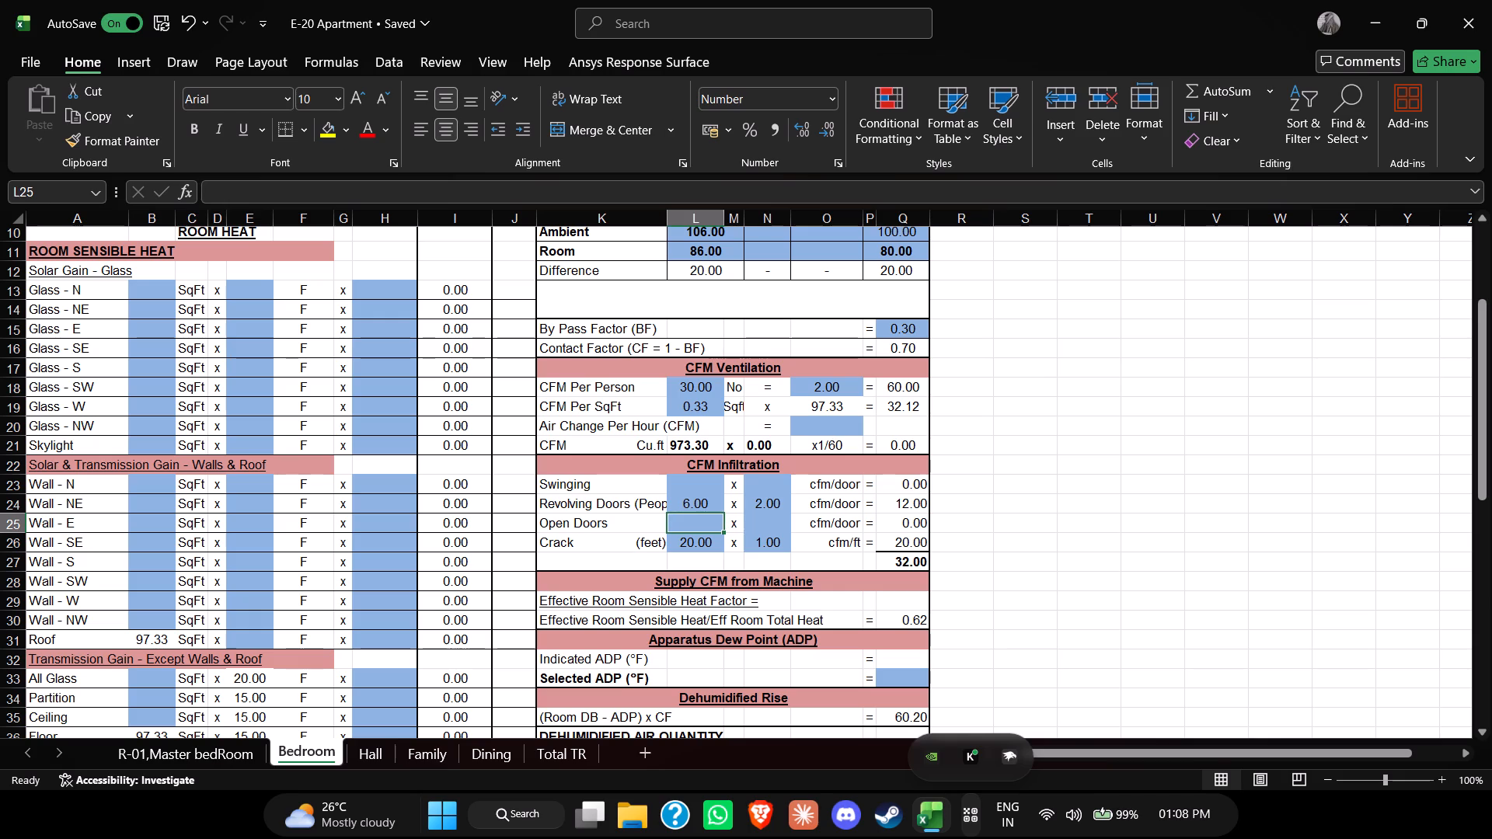
text(30)
key(Right)
key(Right)
key(1)
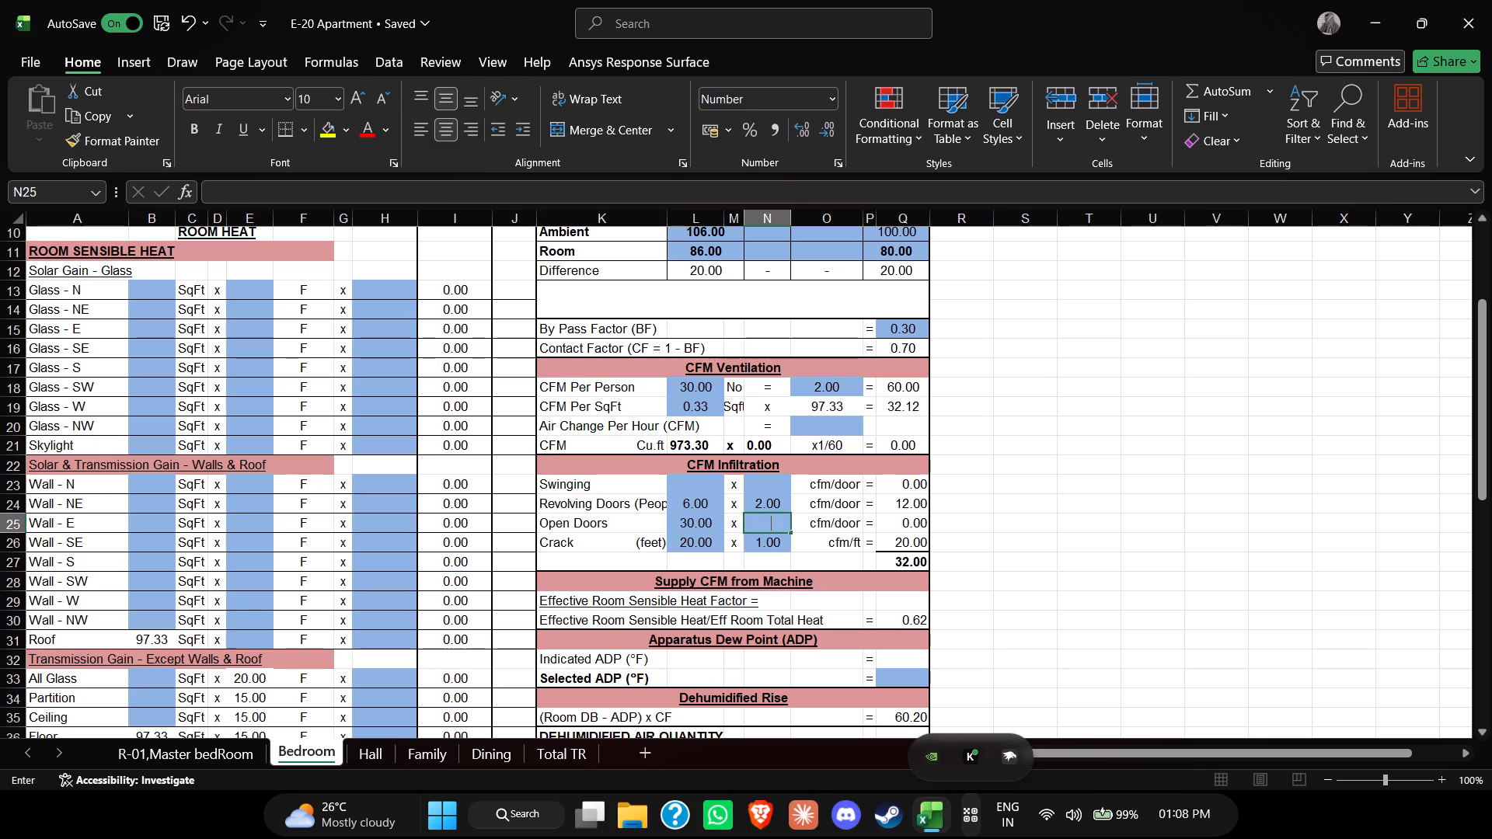
key(Return)
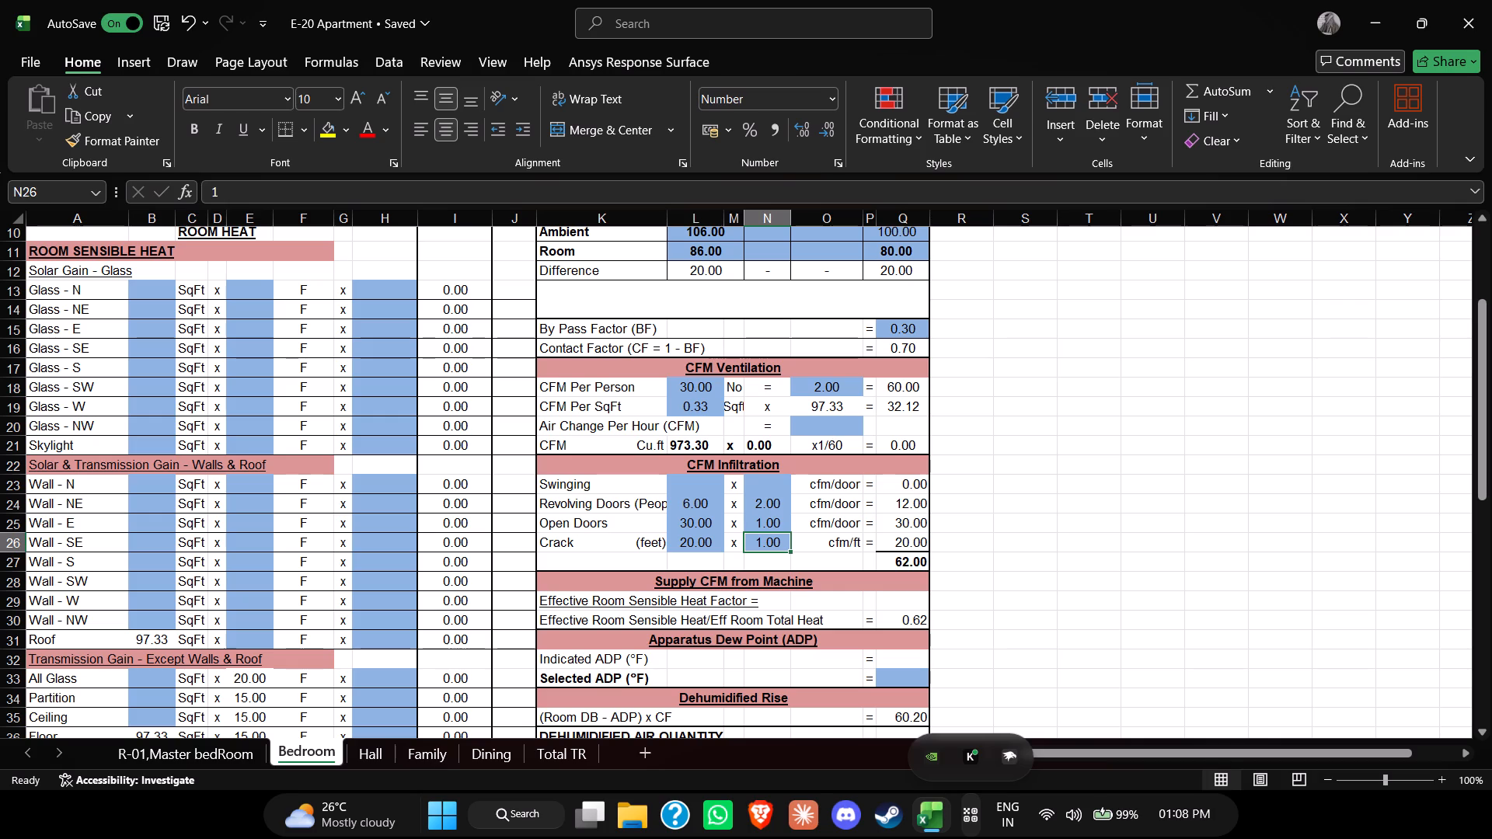
Review the Revolving Doors, Open Doors and Crack entries in the CFM Infiltration section.
key(Up)
key(Left)
key(Left)
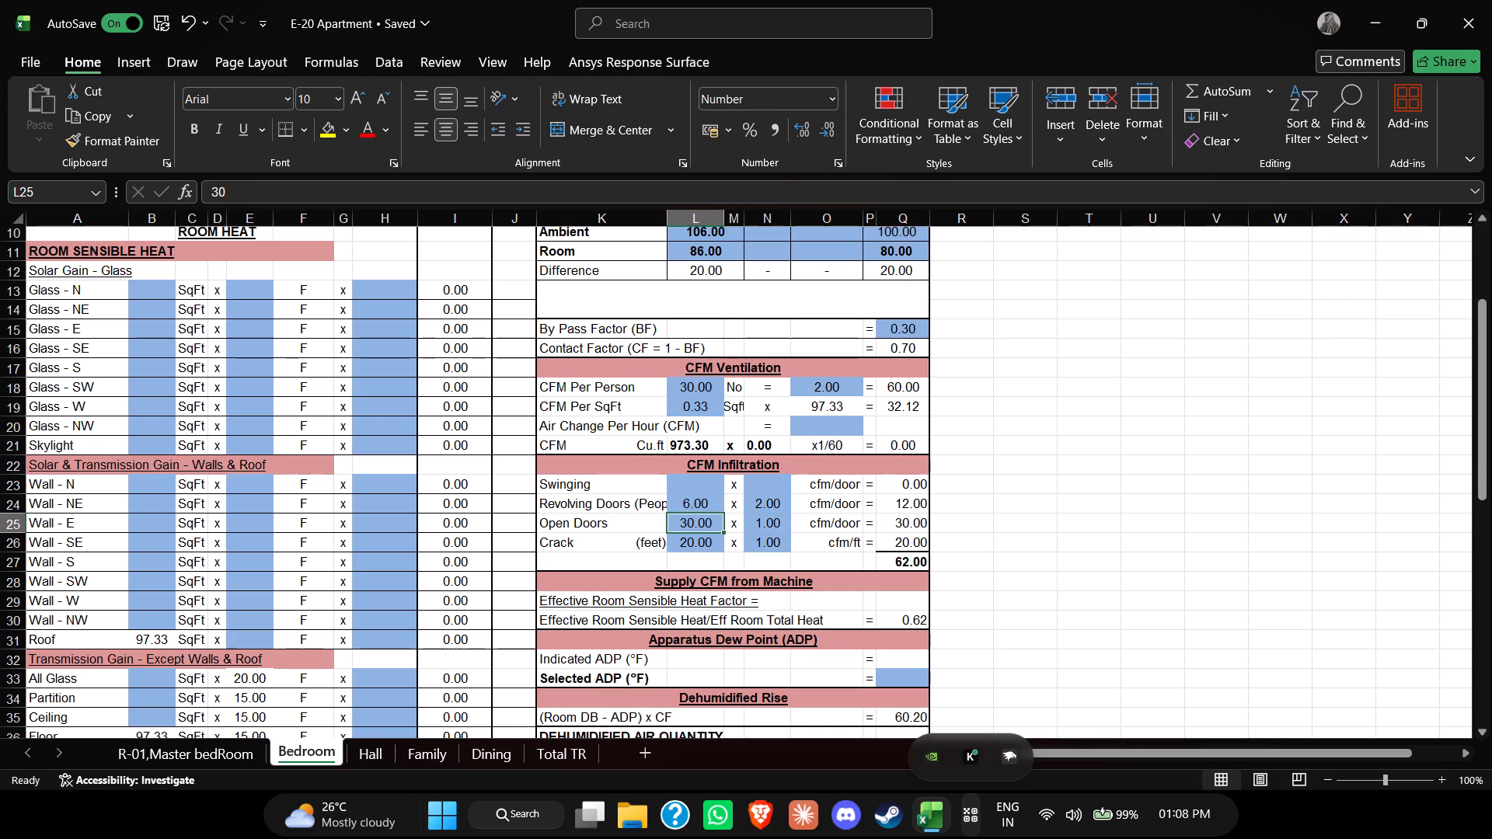
key(Right)
key(Right)
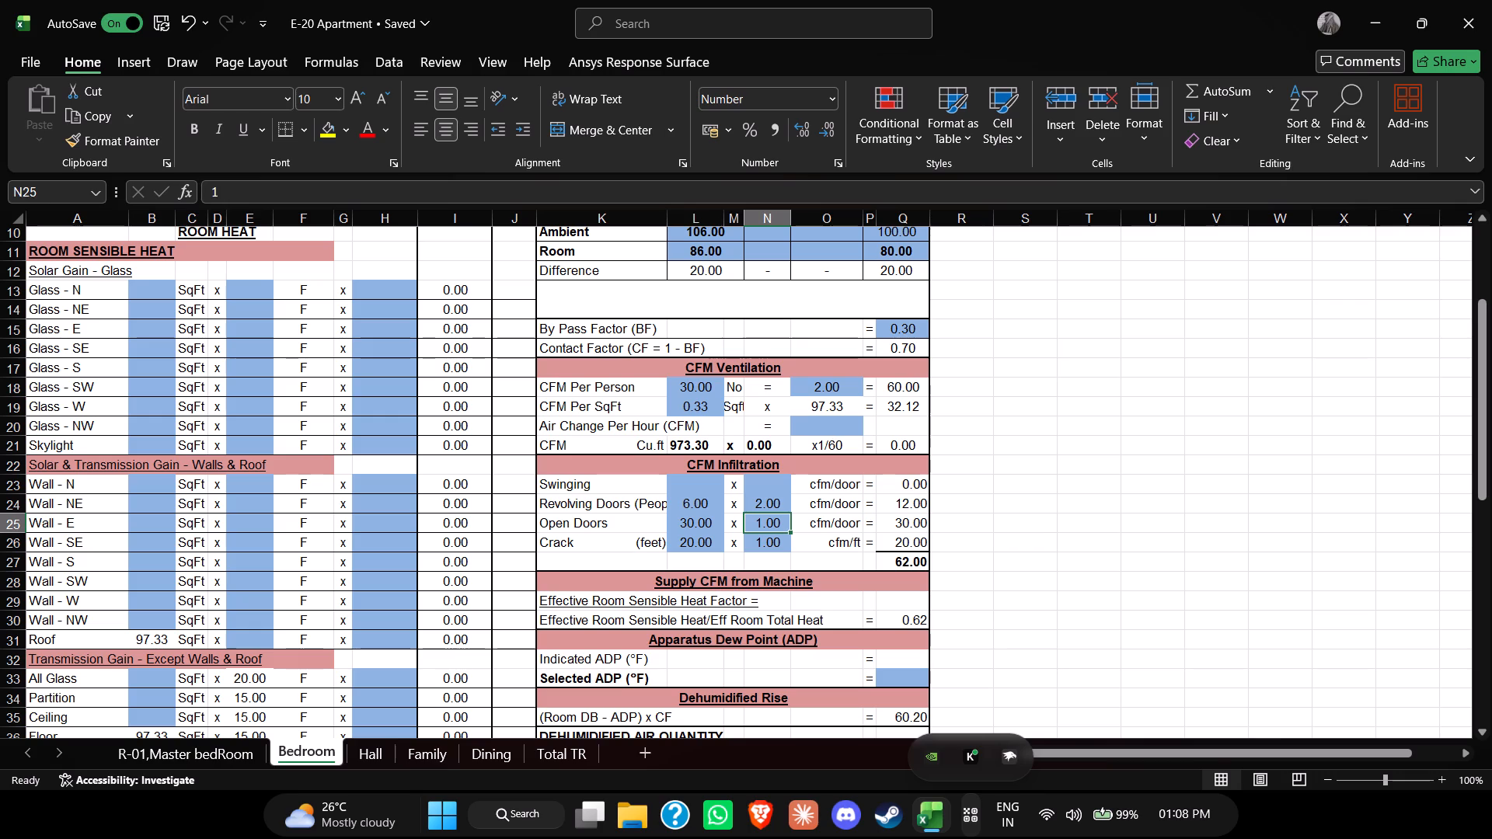
key(Down)
key(Down)
key(Up)
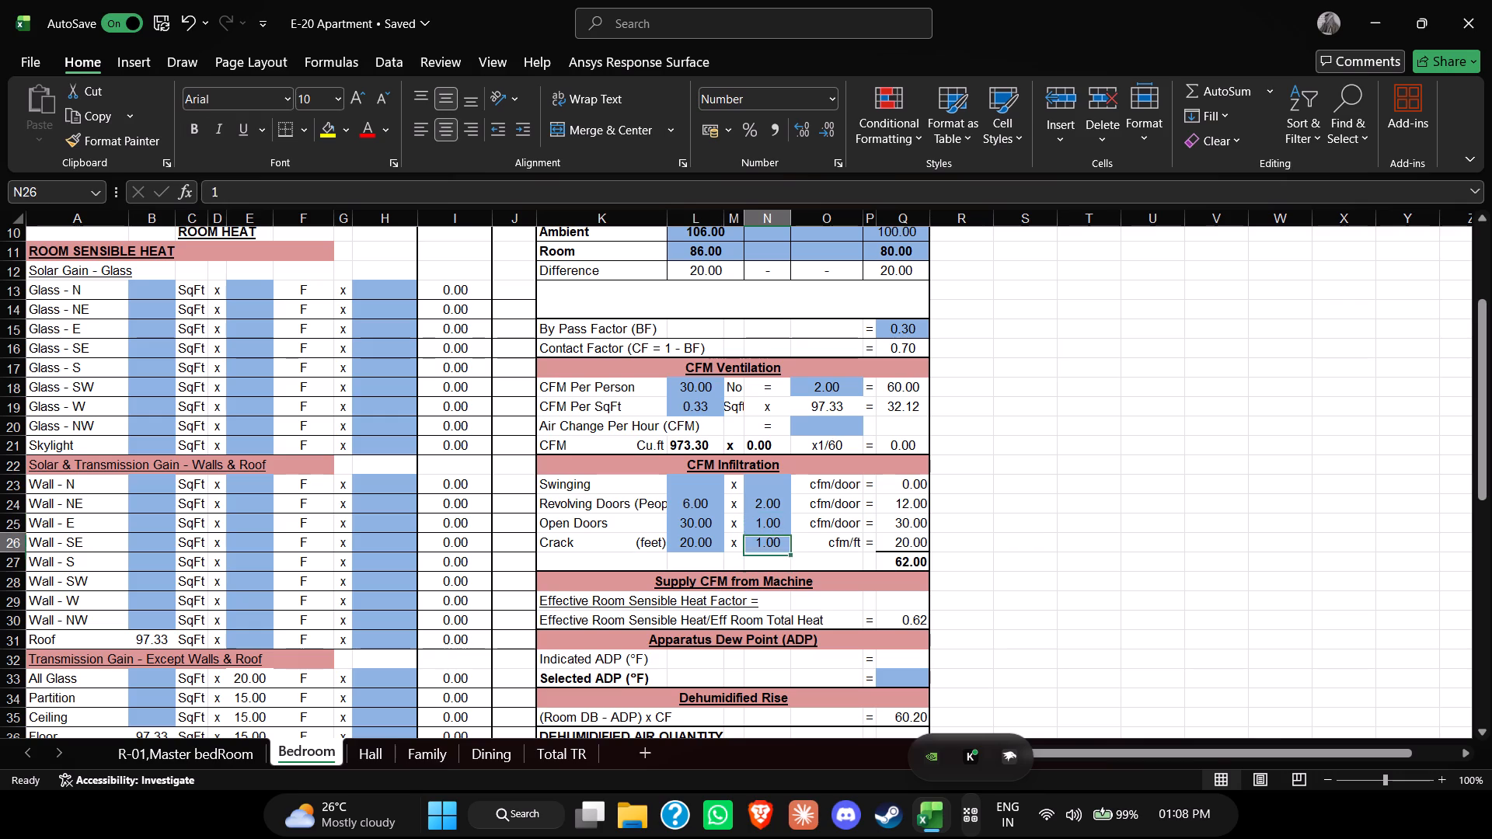
key(Up)
key(Left)
key(Up)
key(Left)
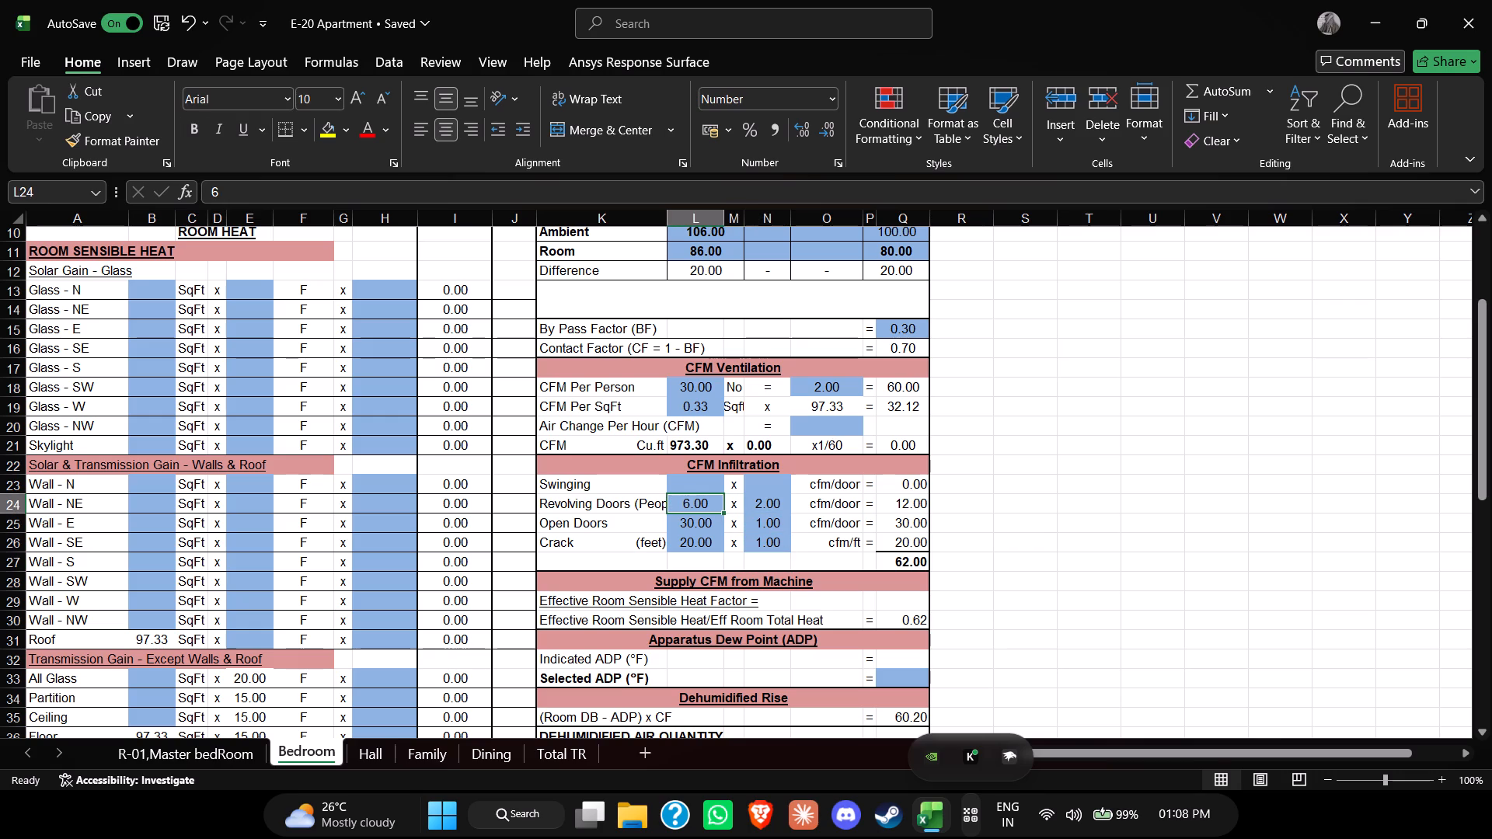
key(Right)
key(Right)
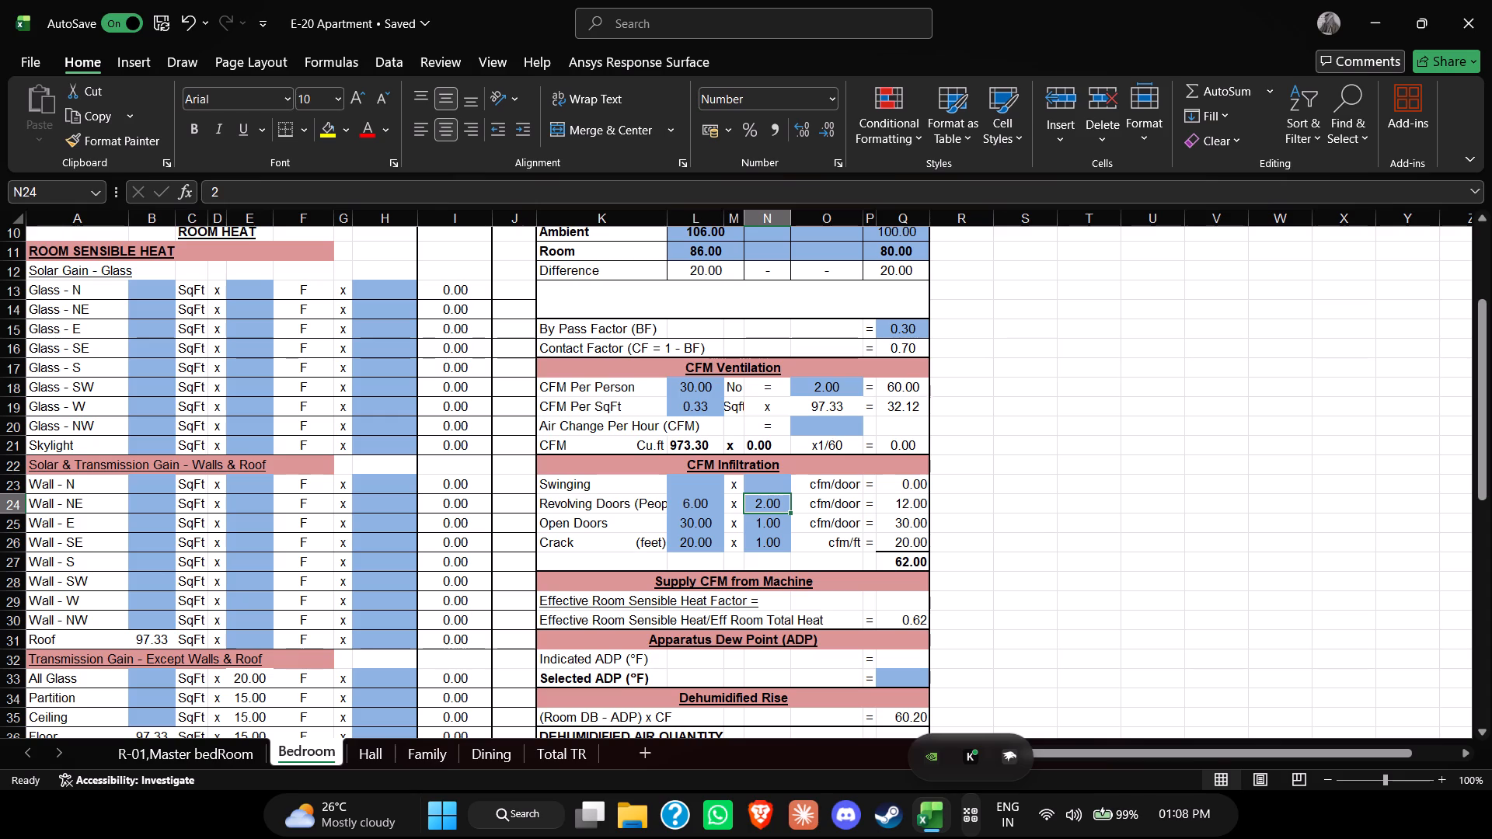
key(Down)
key(Down)
key(Down)
key(Down)
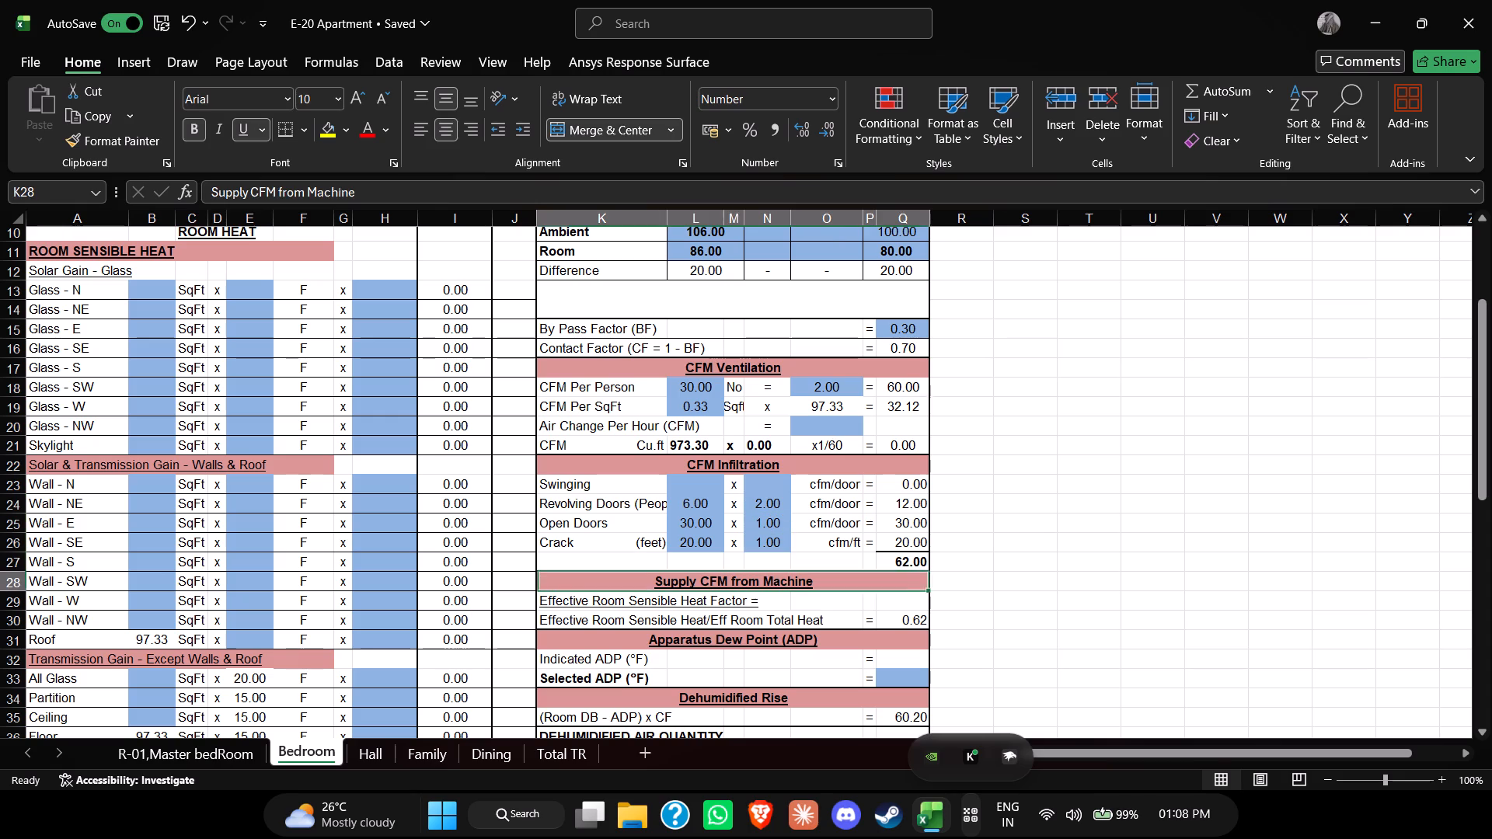
key(Up)
key(Up)
key(Up)
key(Up)
key(Up)
key(Up)
key(Down)
key(Down)
key(Down)
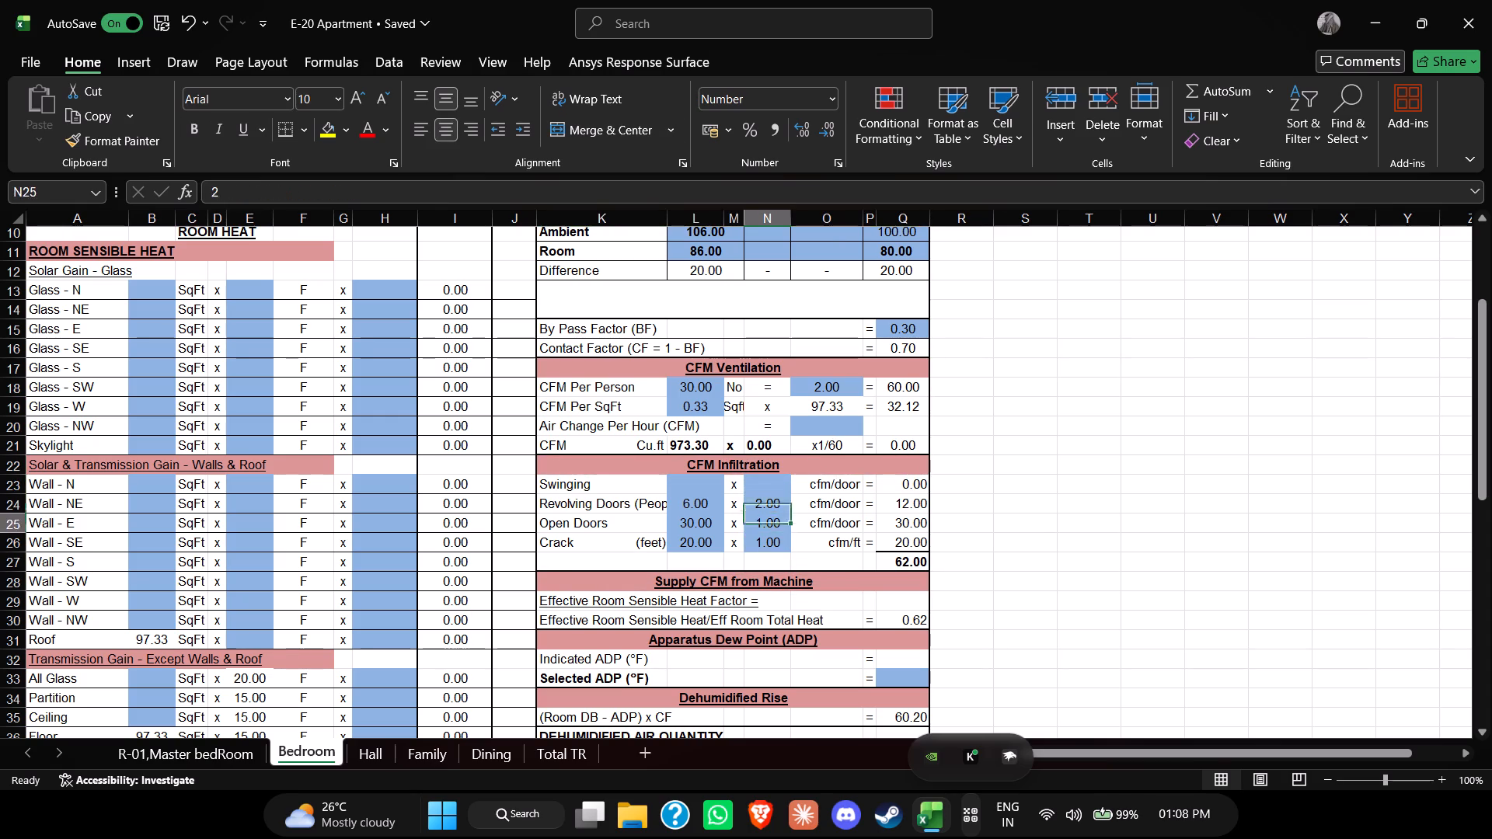
Fill in the Glass - N row under Solar Gain - Glass with an area of 24 SqFt, sun gain 28 and factor 0.59.
key(Down)
key(Down)
key(Left)
key(Left)
key(Left)
key(Left)
key(Left)
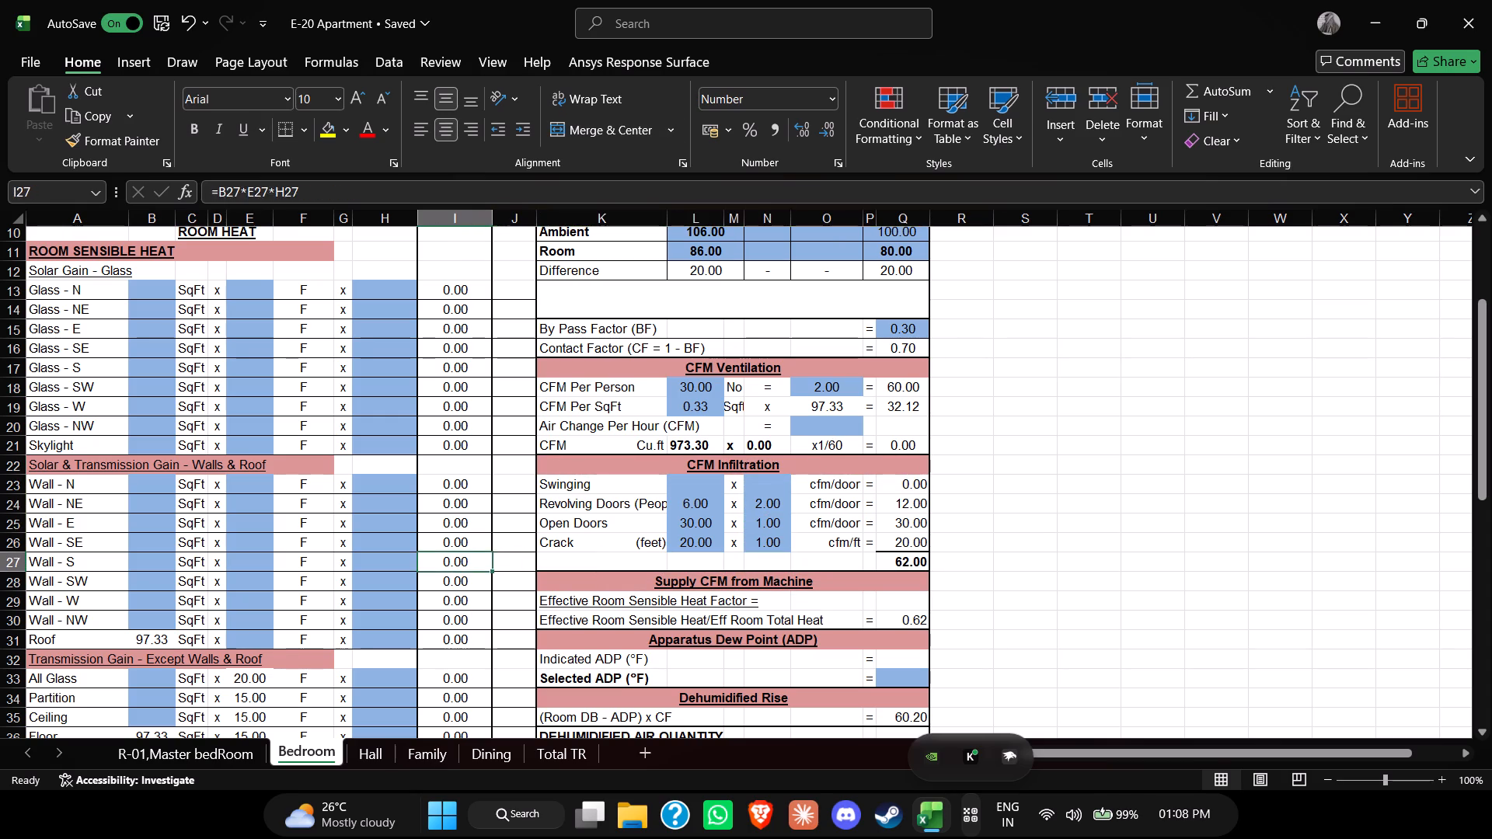
key(Left)
key(Left)
key(Left)
key(Left)
key(Left)
key(Left)
key(Left)
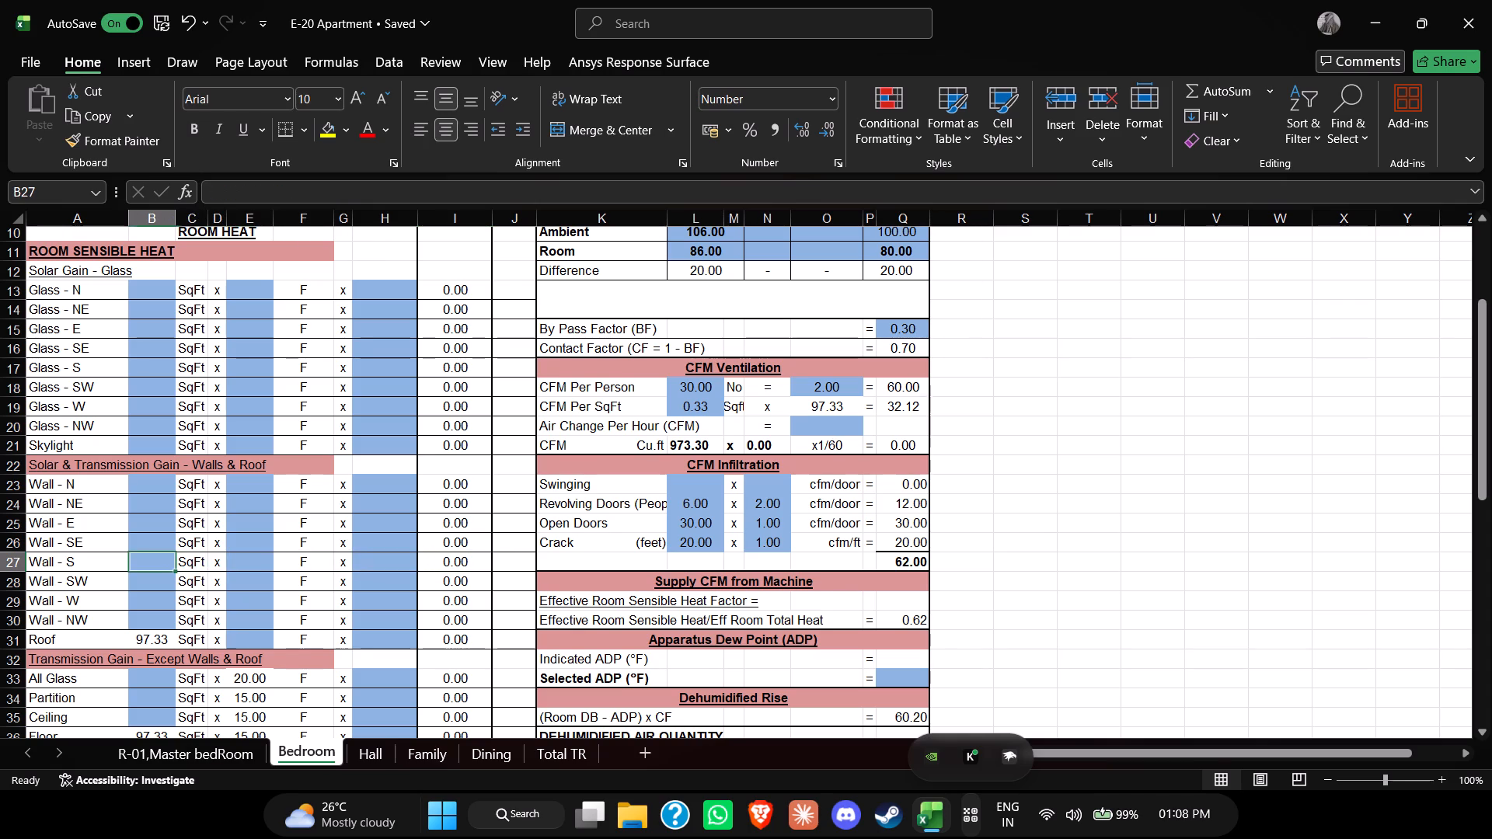
key(Up)
key(Up)
key(Up)
key(Up)
key(Up)
key(Up)
key(Up)
key(Up)
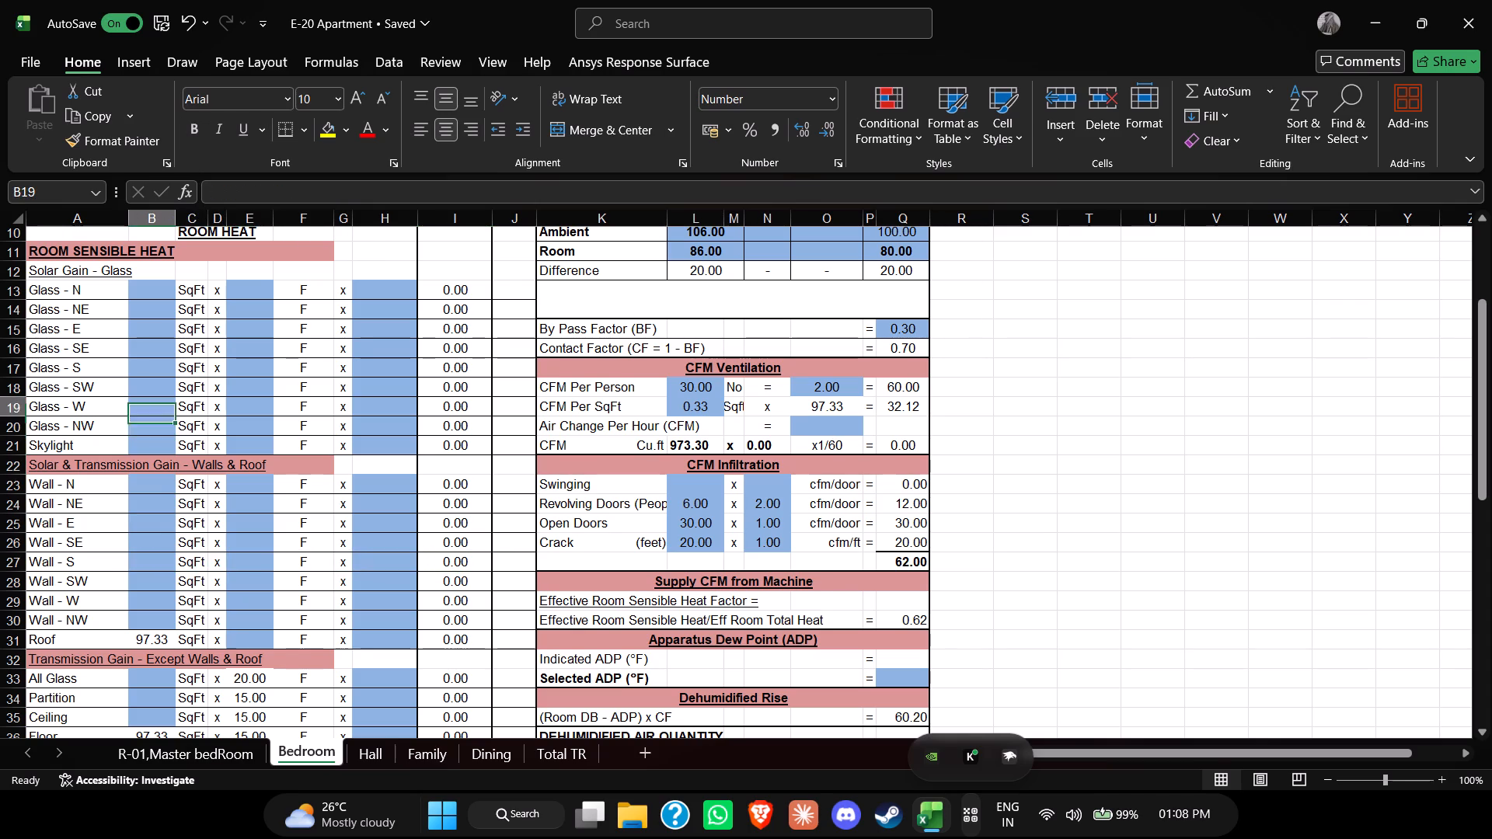
key(Up)
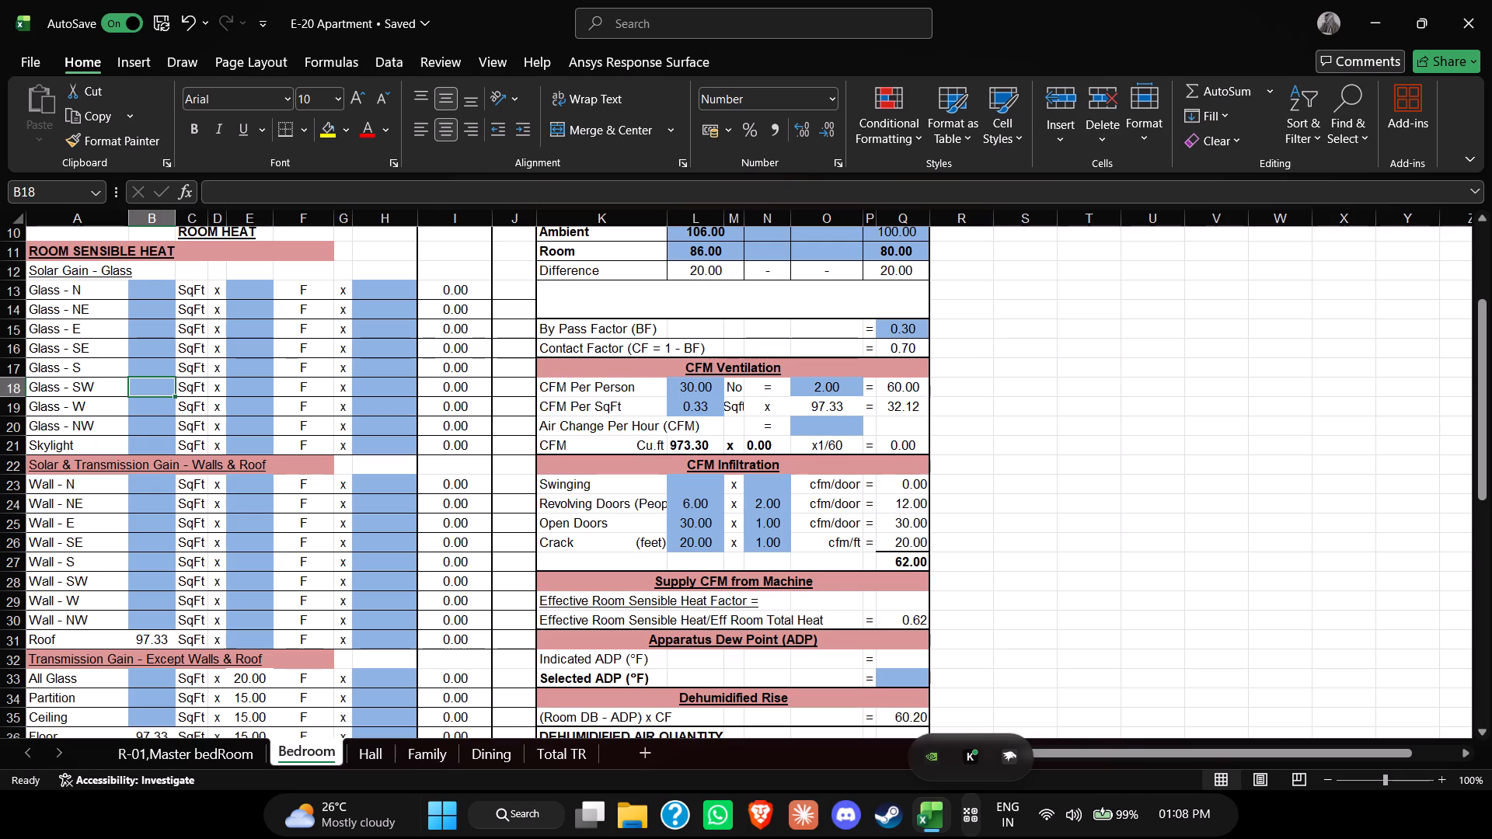
key(Up)
key(Up)
key(Up)
key(Up)
key(Up)
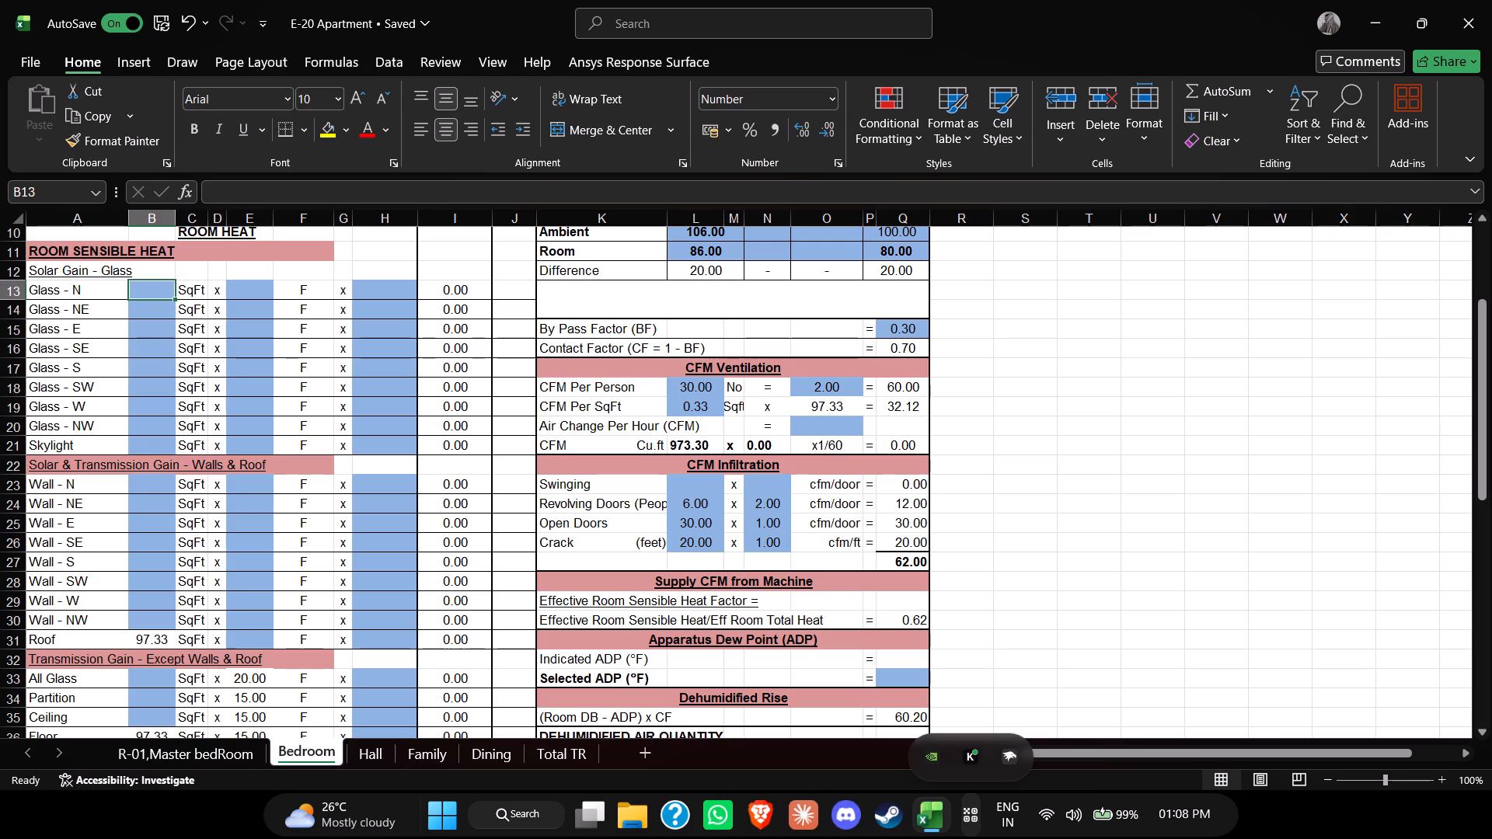
text(24)
key(Right)
key(Right)
key(Right)
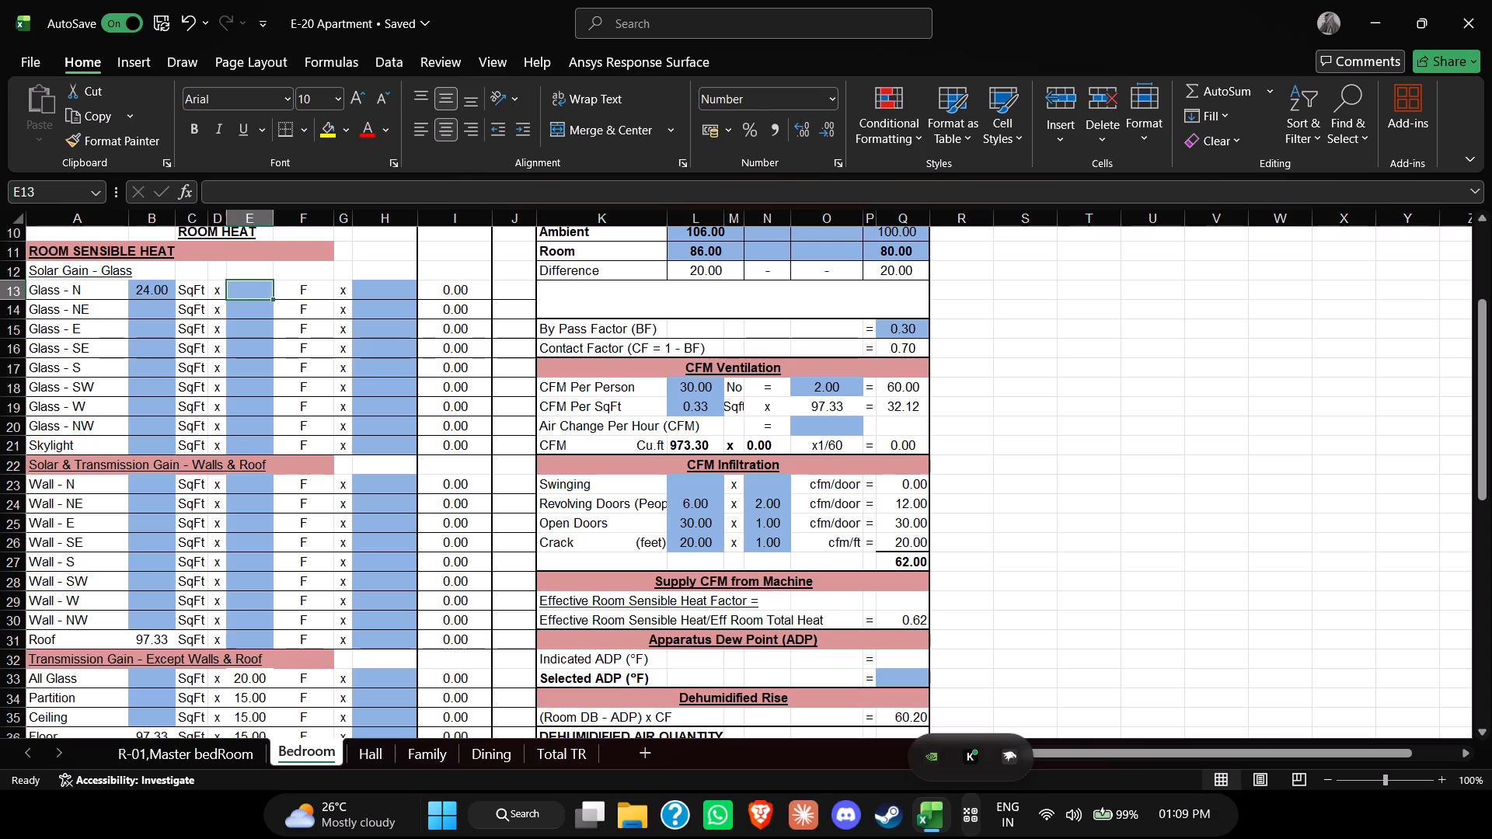
scroll(374, 523, up, 2)
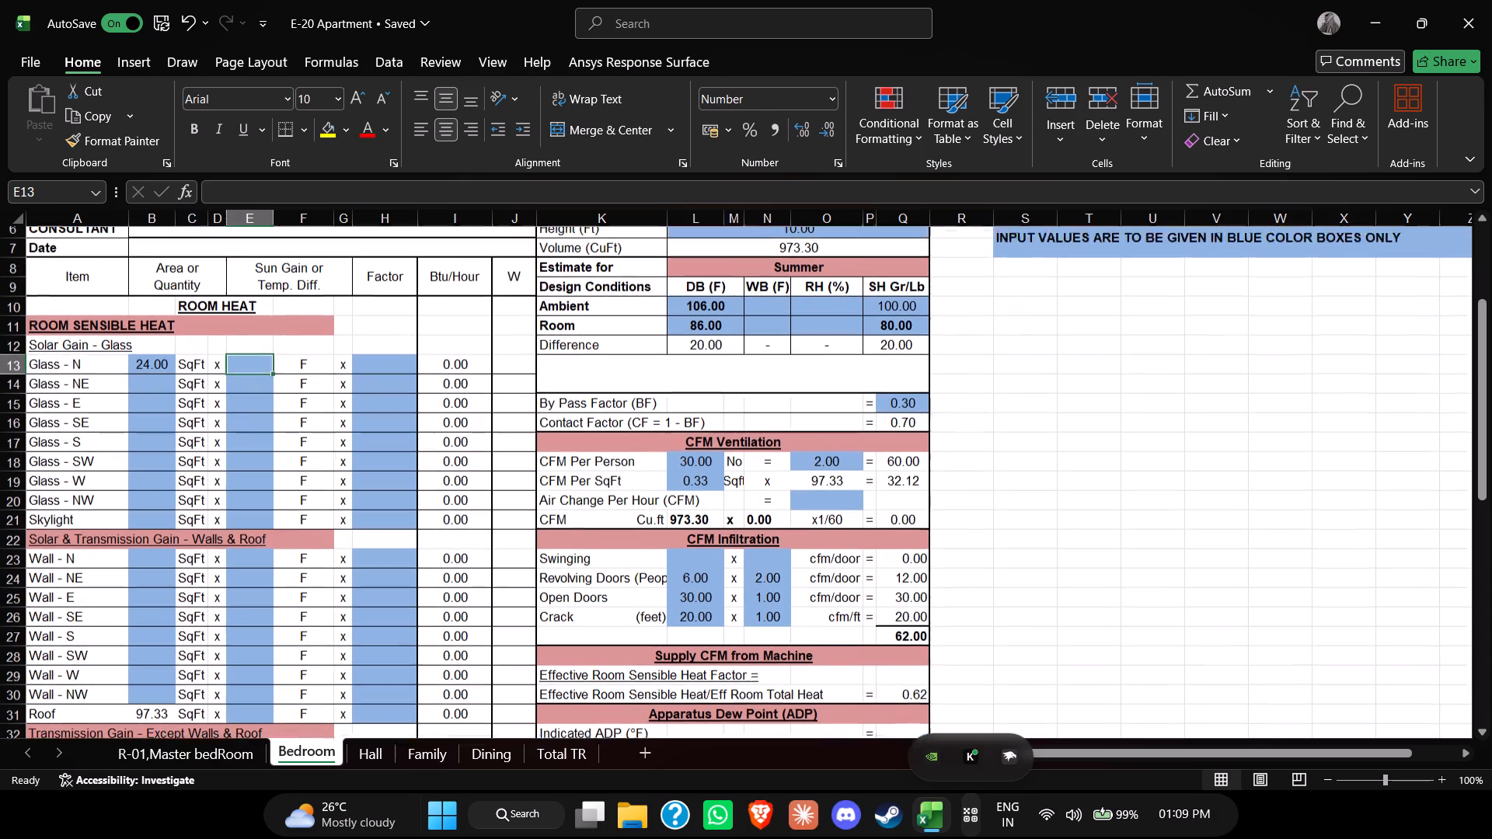
scroll(374, 523, up, 1)
scroll(374, 523, down, 2)
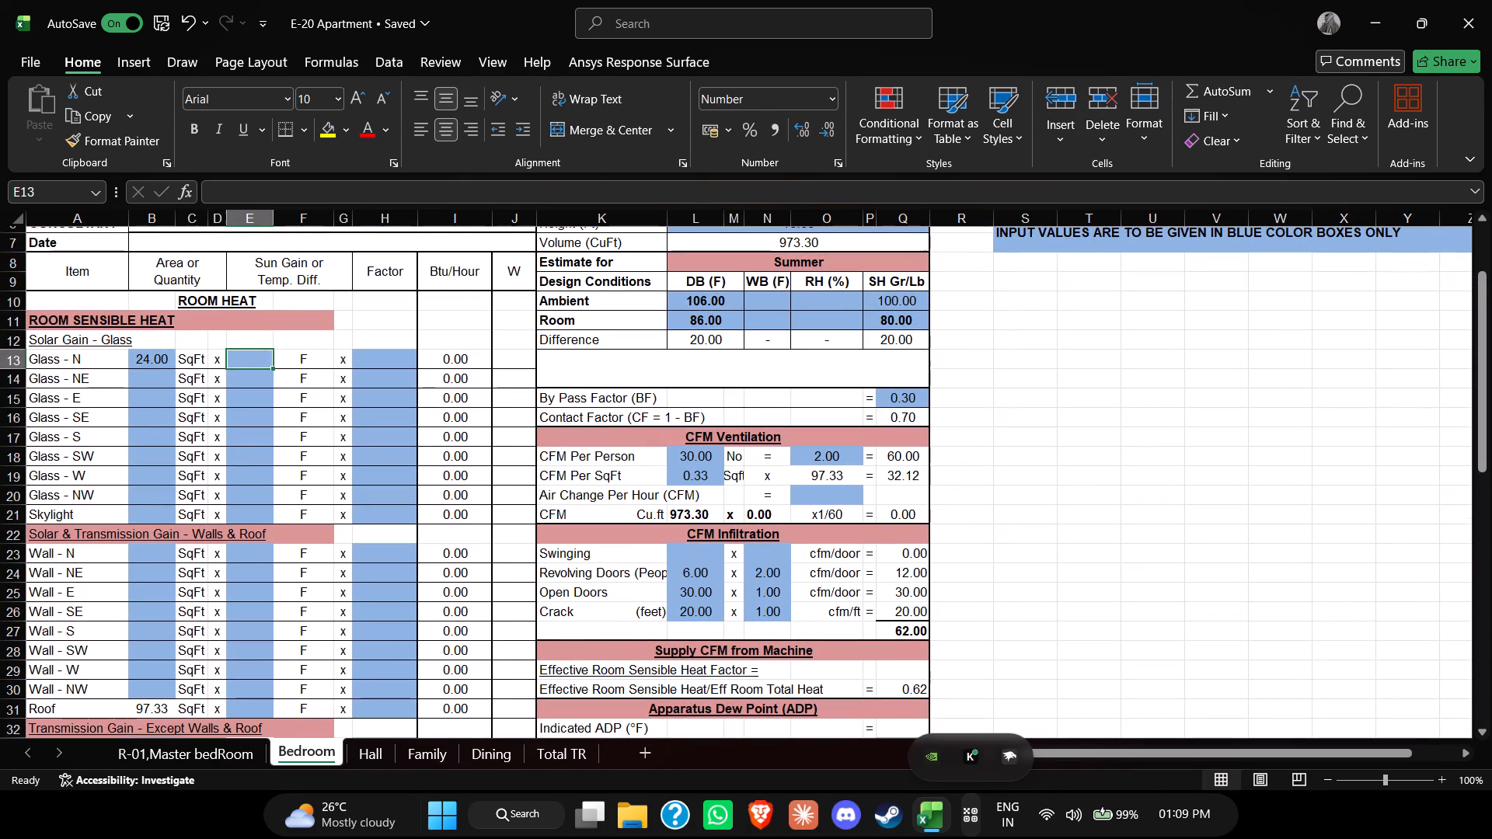
text(28)
key(Right)
key(Right)
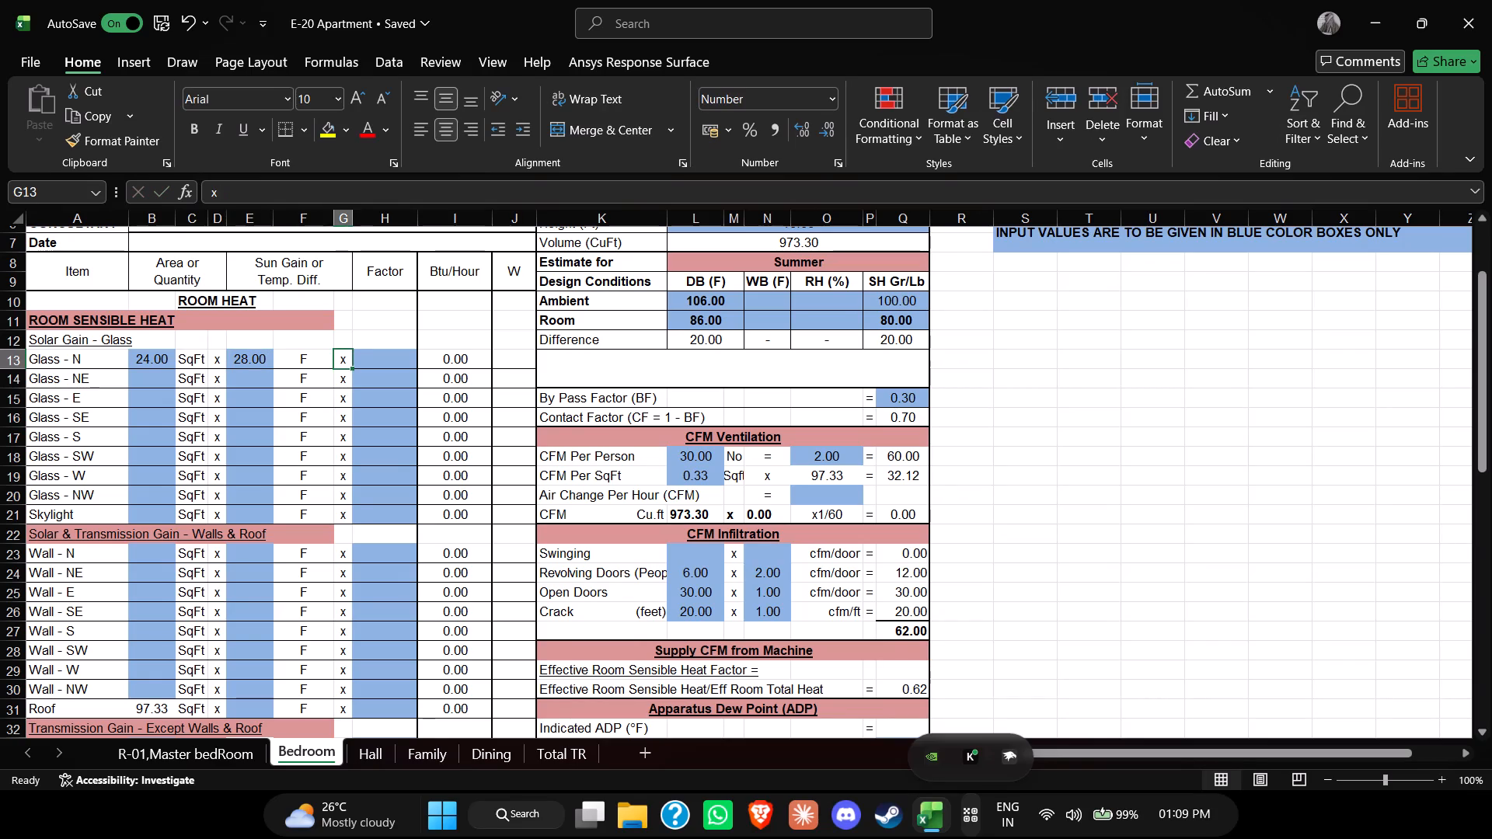
key(Right)
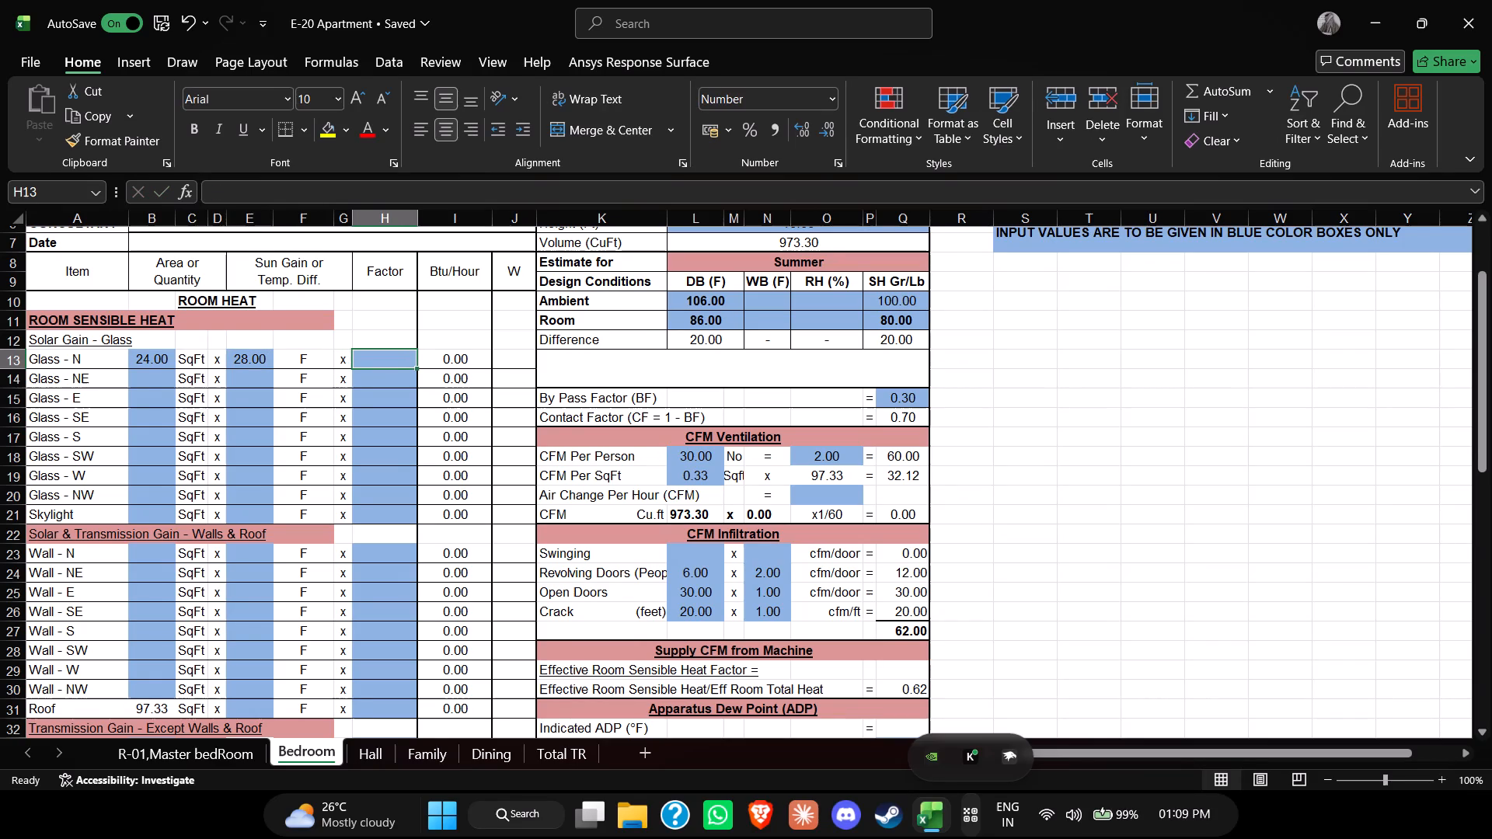
text(0.59)
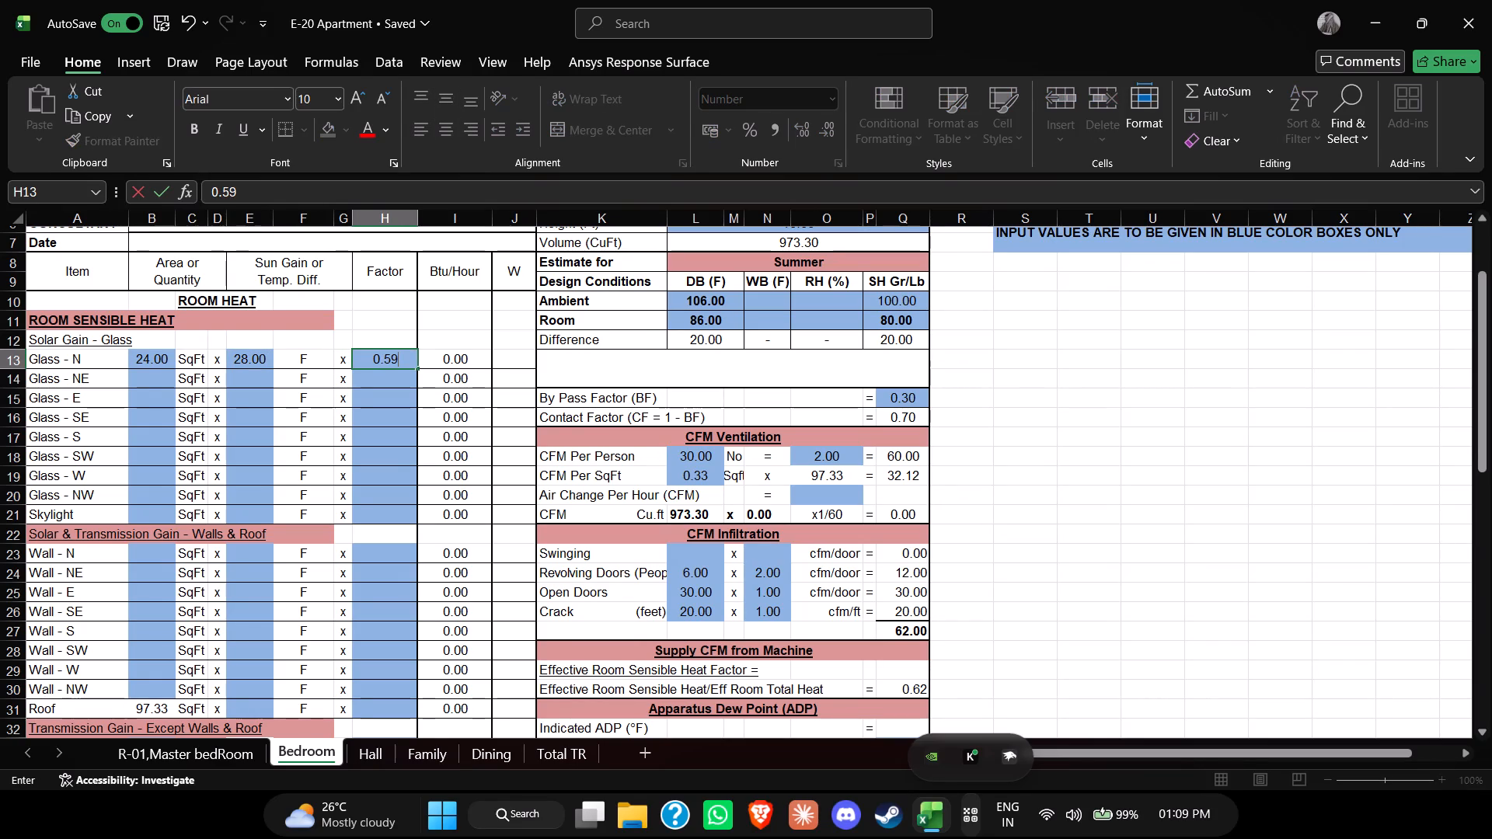
key(Return)
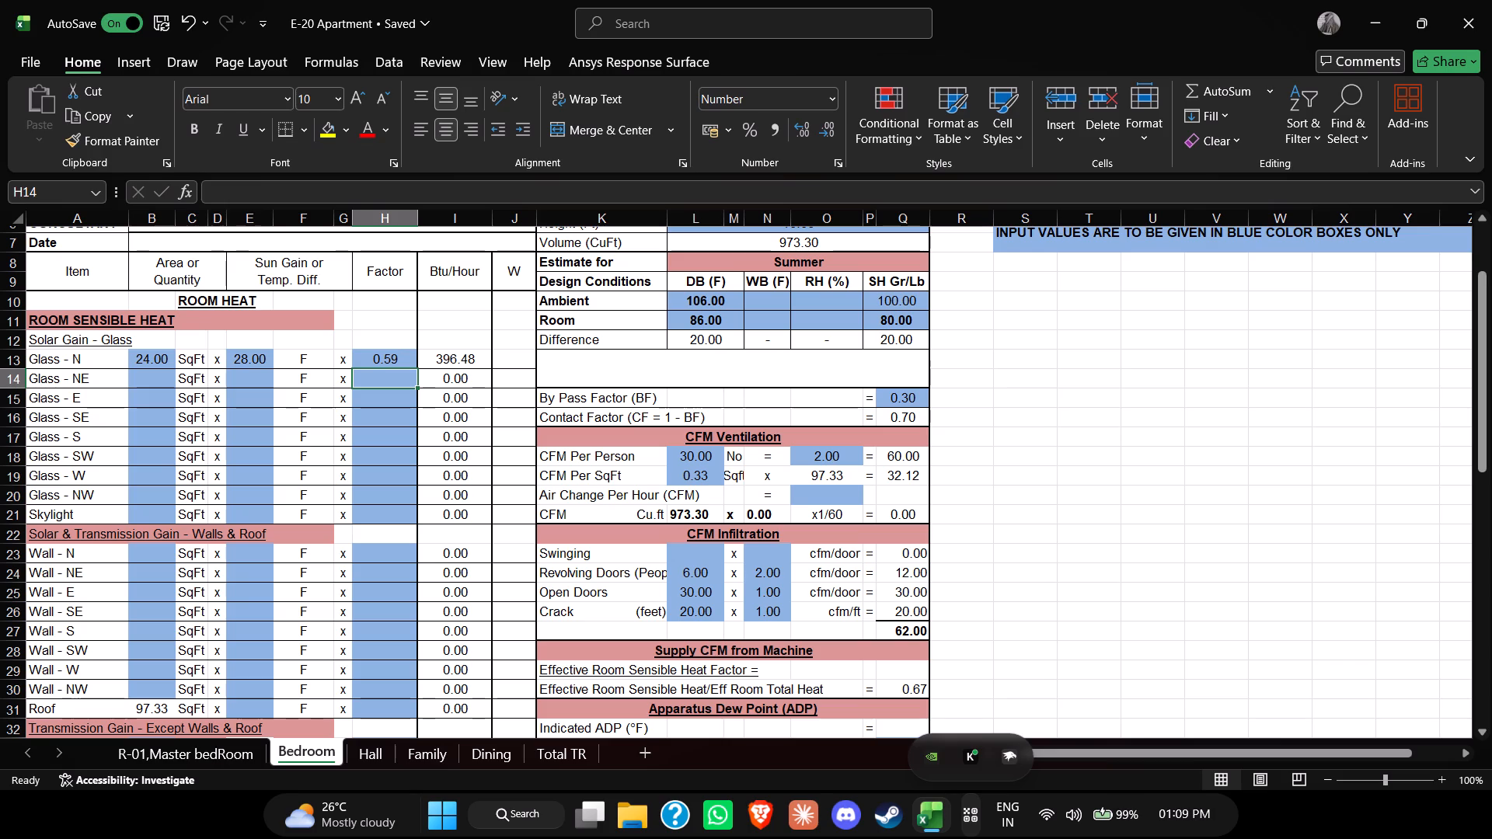
Go to the area input of the Wall - N row under Solar & Transmission Gain - Walls & Roof.
key(Down)
key(Down)
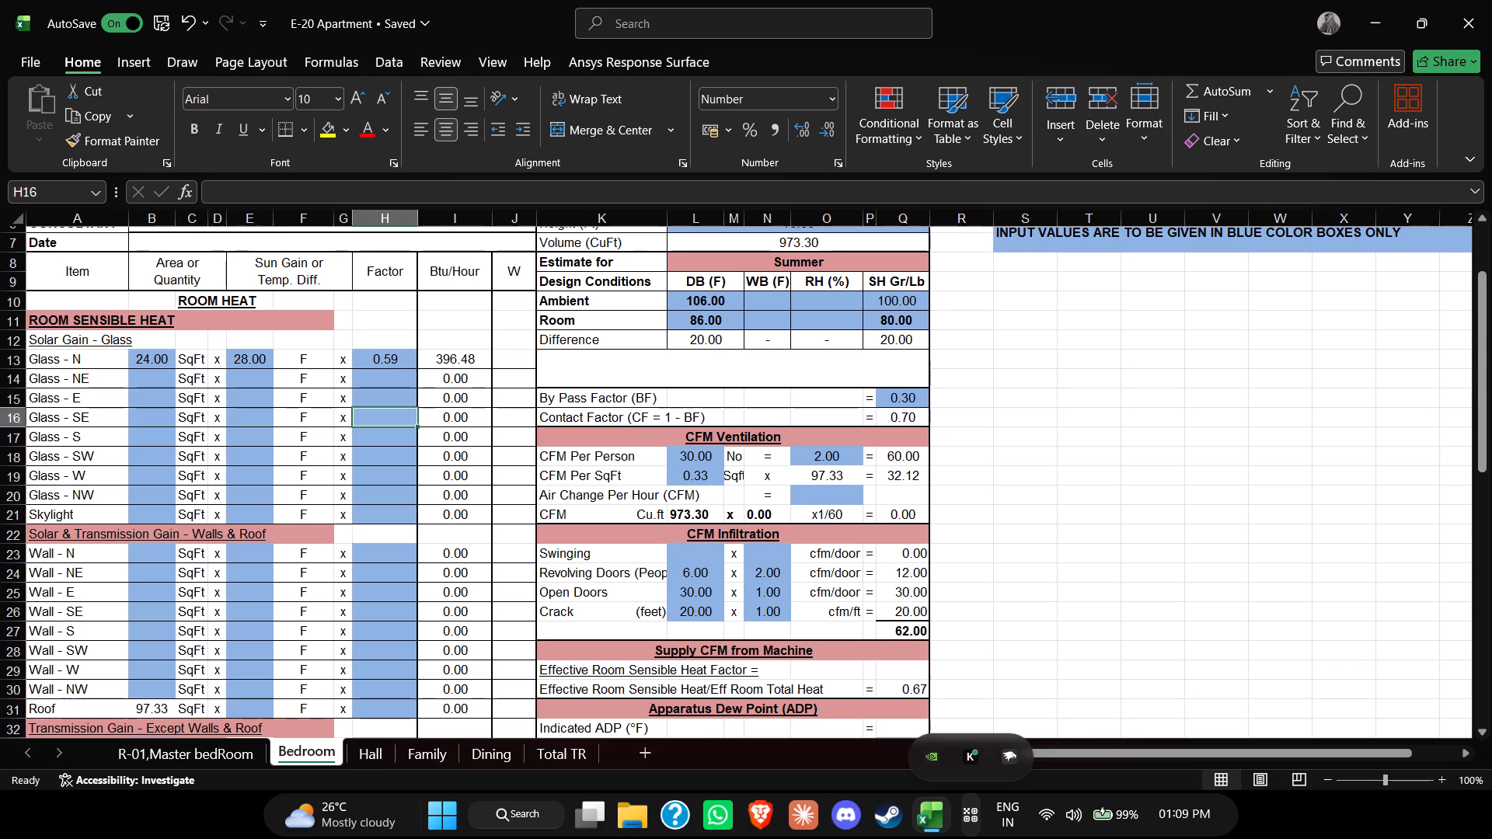
key(Down)
key(Down)
key(Down)
key(Down)
key(Down)
key(Down)
key(Left)
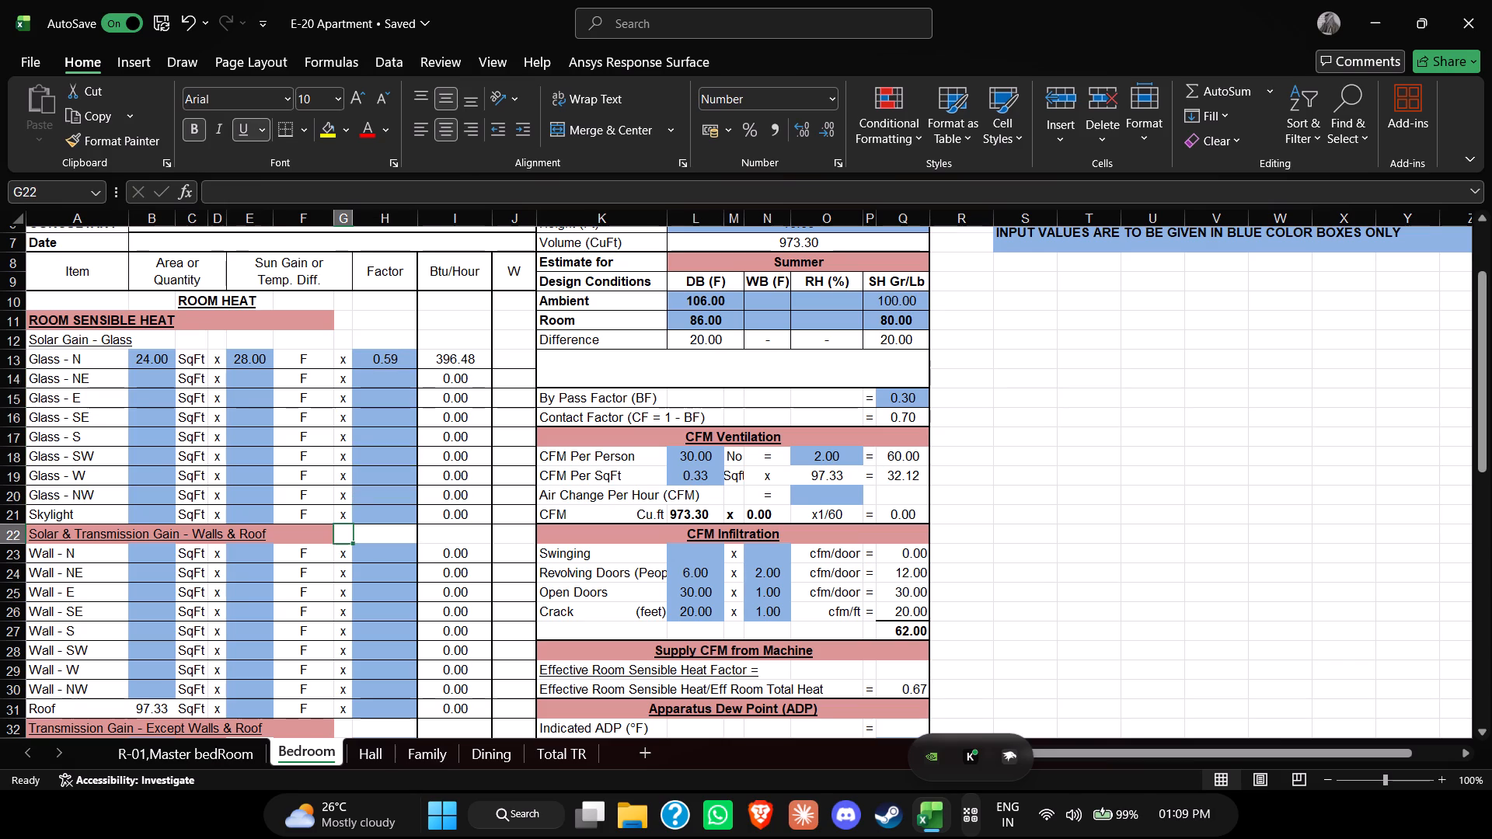
key(Left)
key(Left)
key(Left)
key(Left)
key(Left)
key(Down)
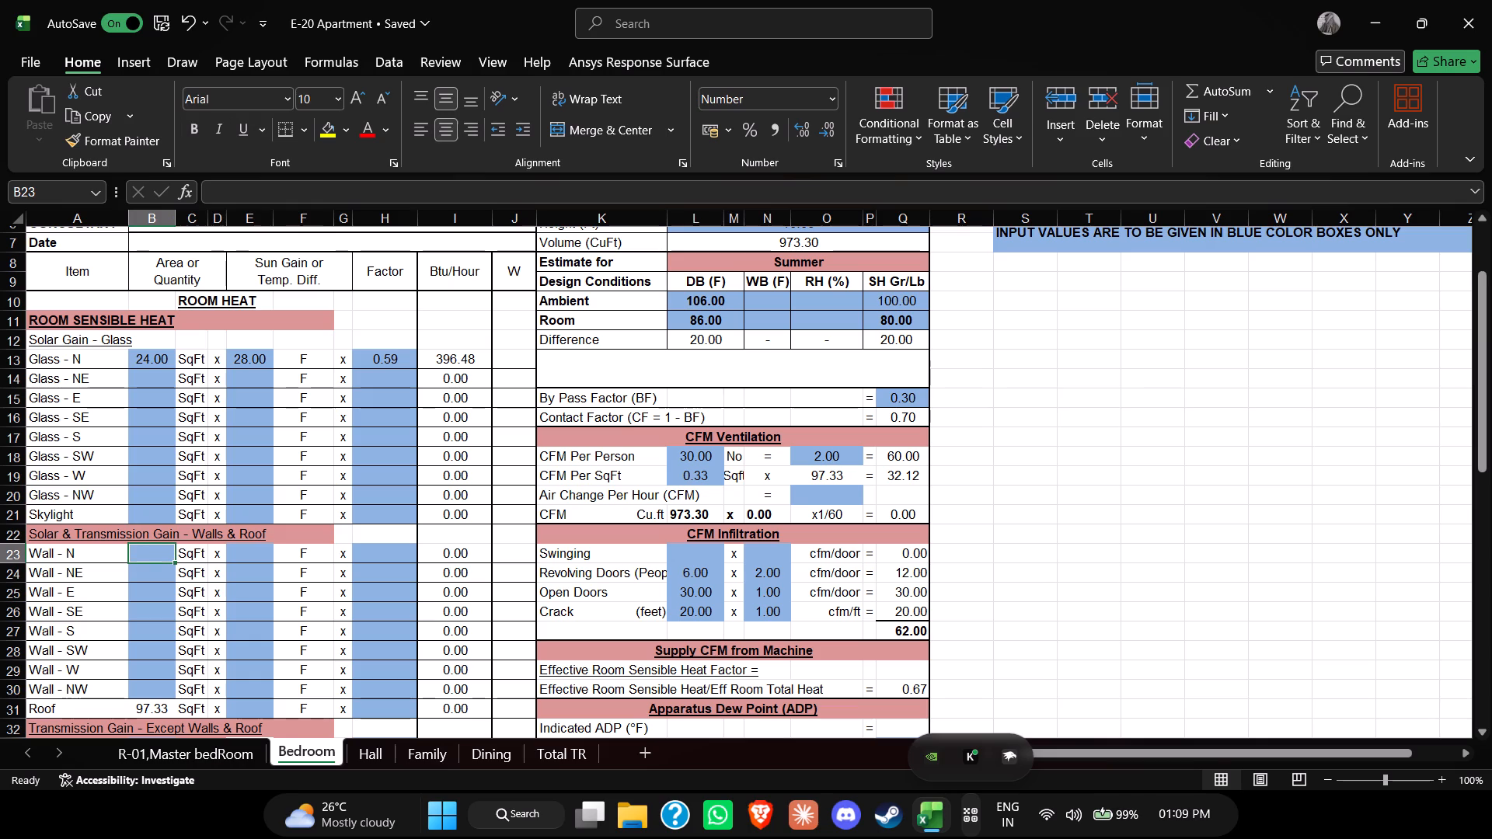
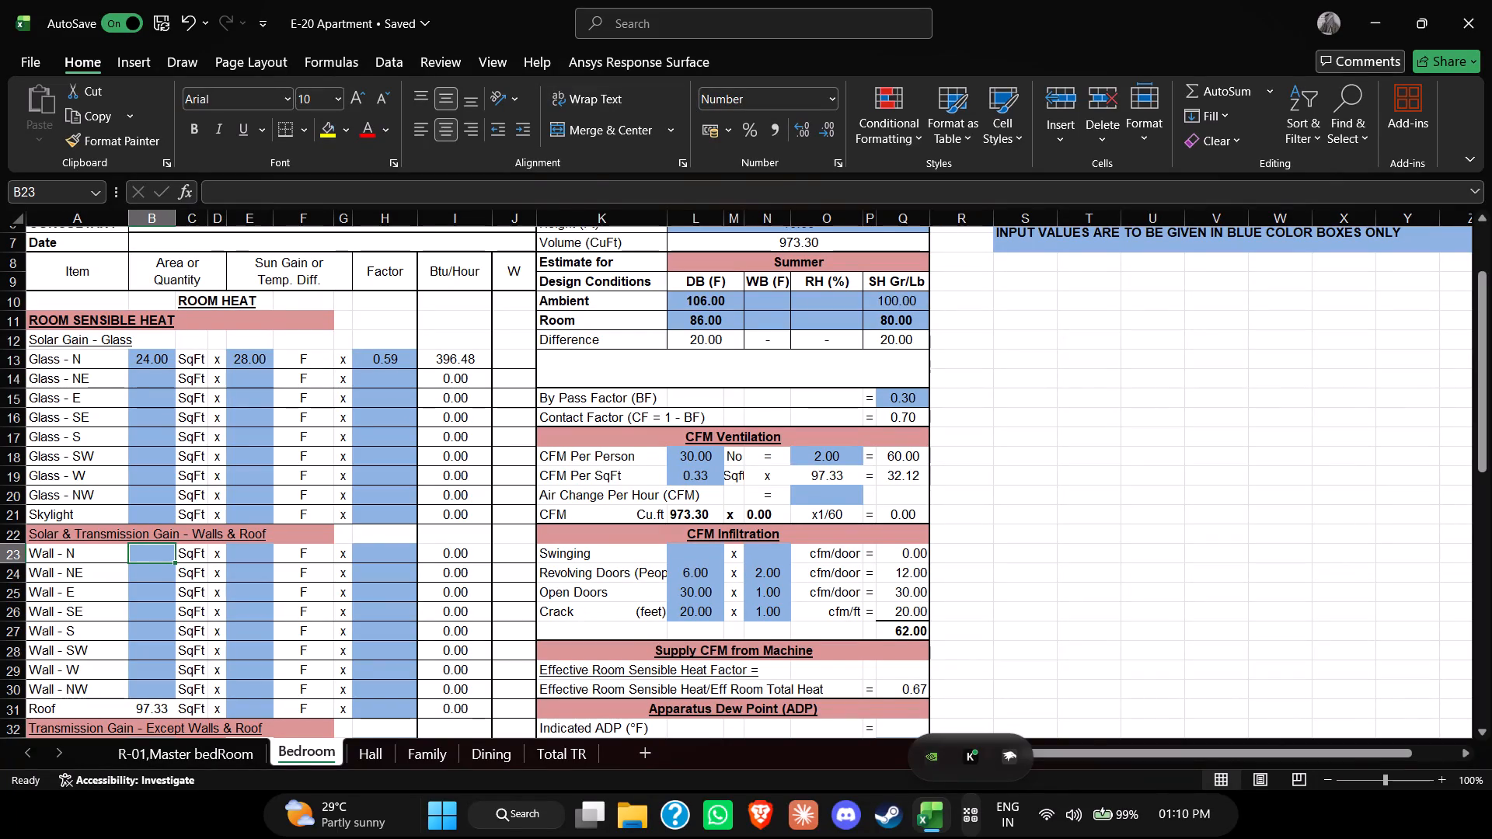
Fill in the Wall - N row under Solar & Transmission Gain - Walls & Roof with area 95.8 SqFt, temperature difference 17 and factor 0.41.
text(95.)
key(8)
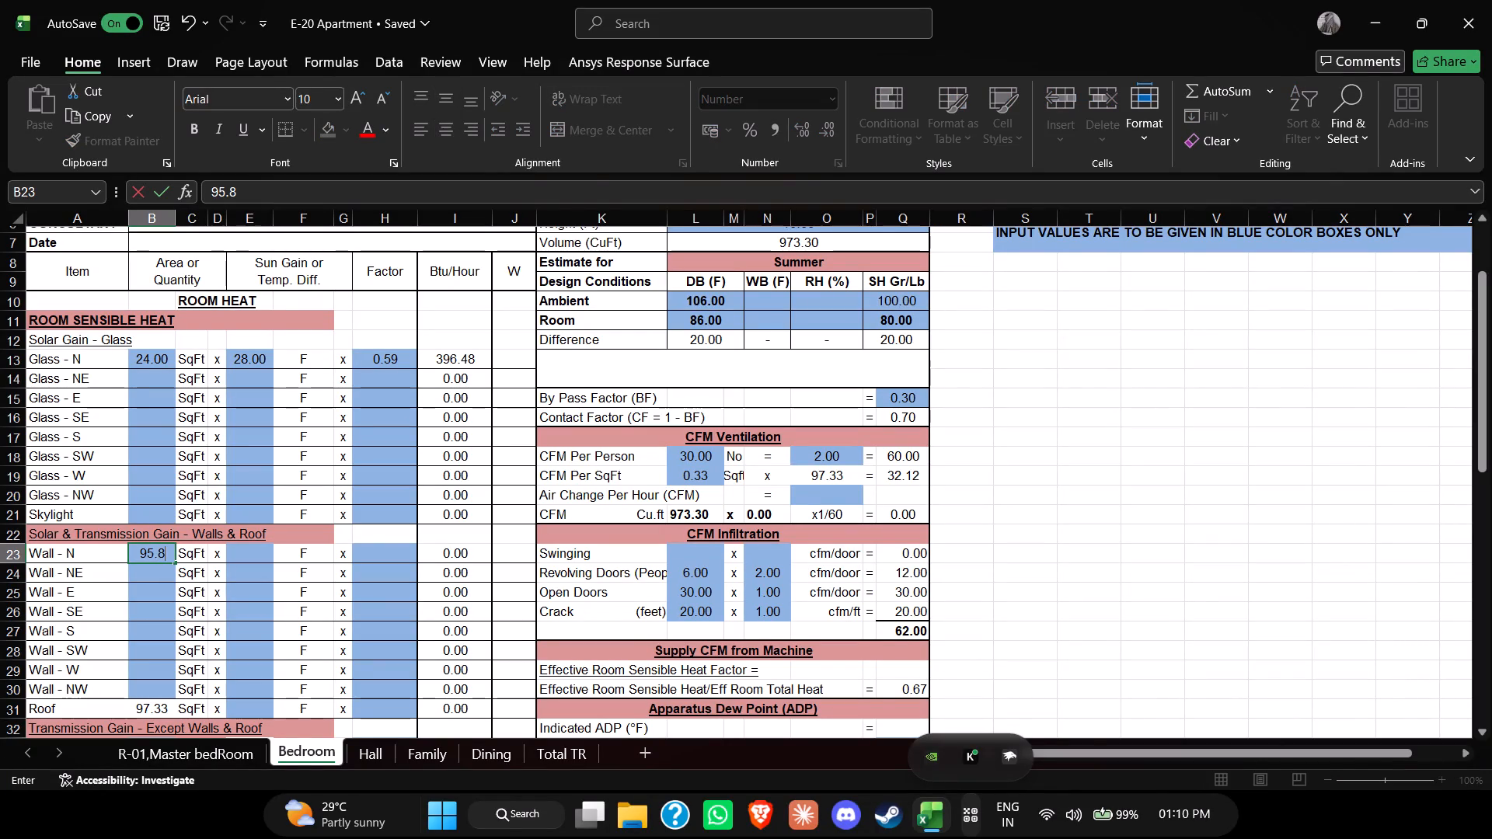
key(Right)
key(Right)
key(Right)
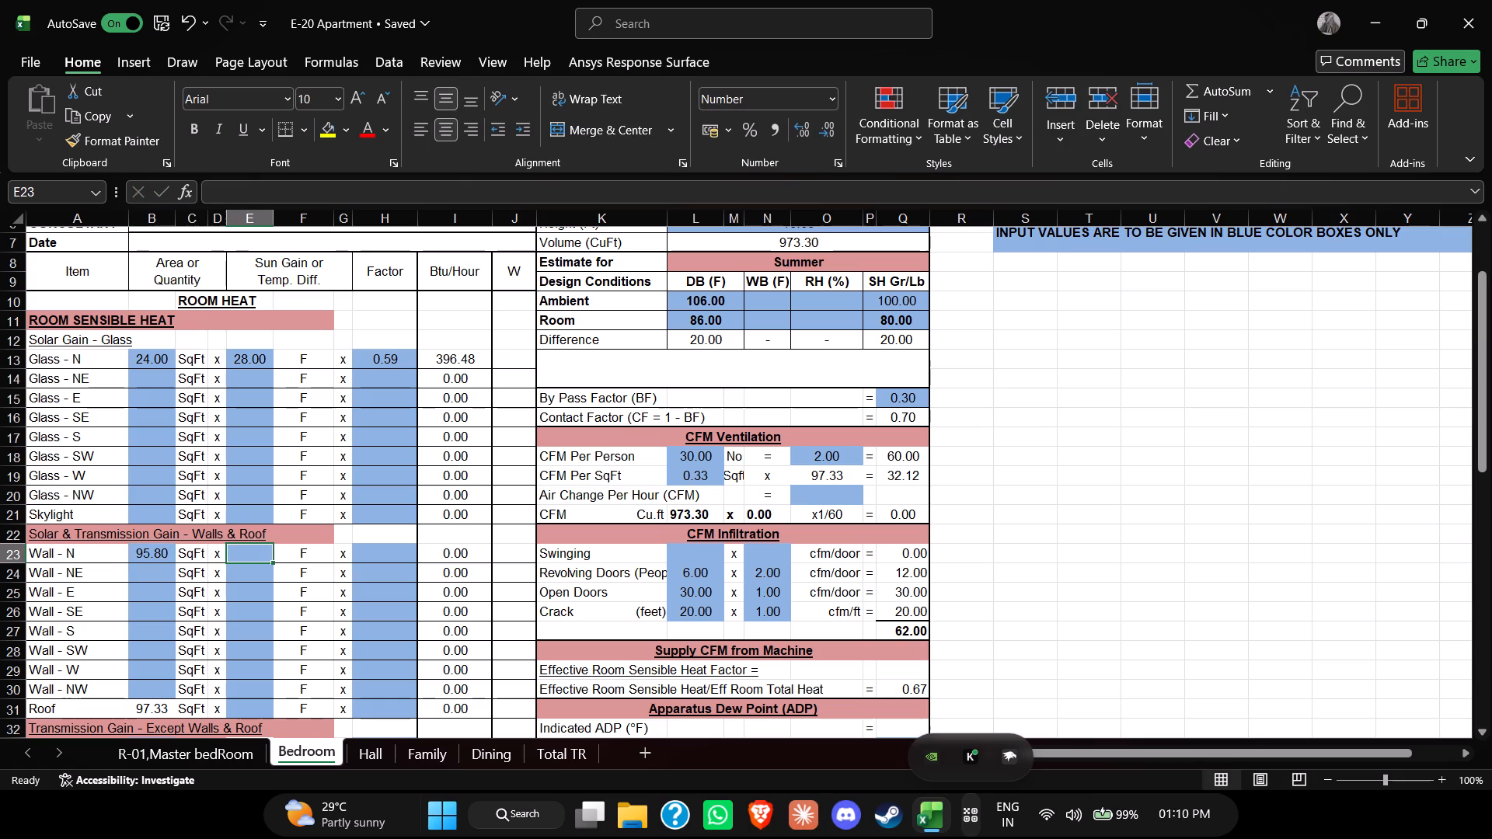
key(1)
key(7)
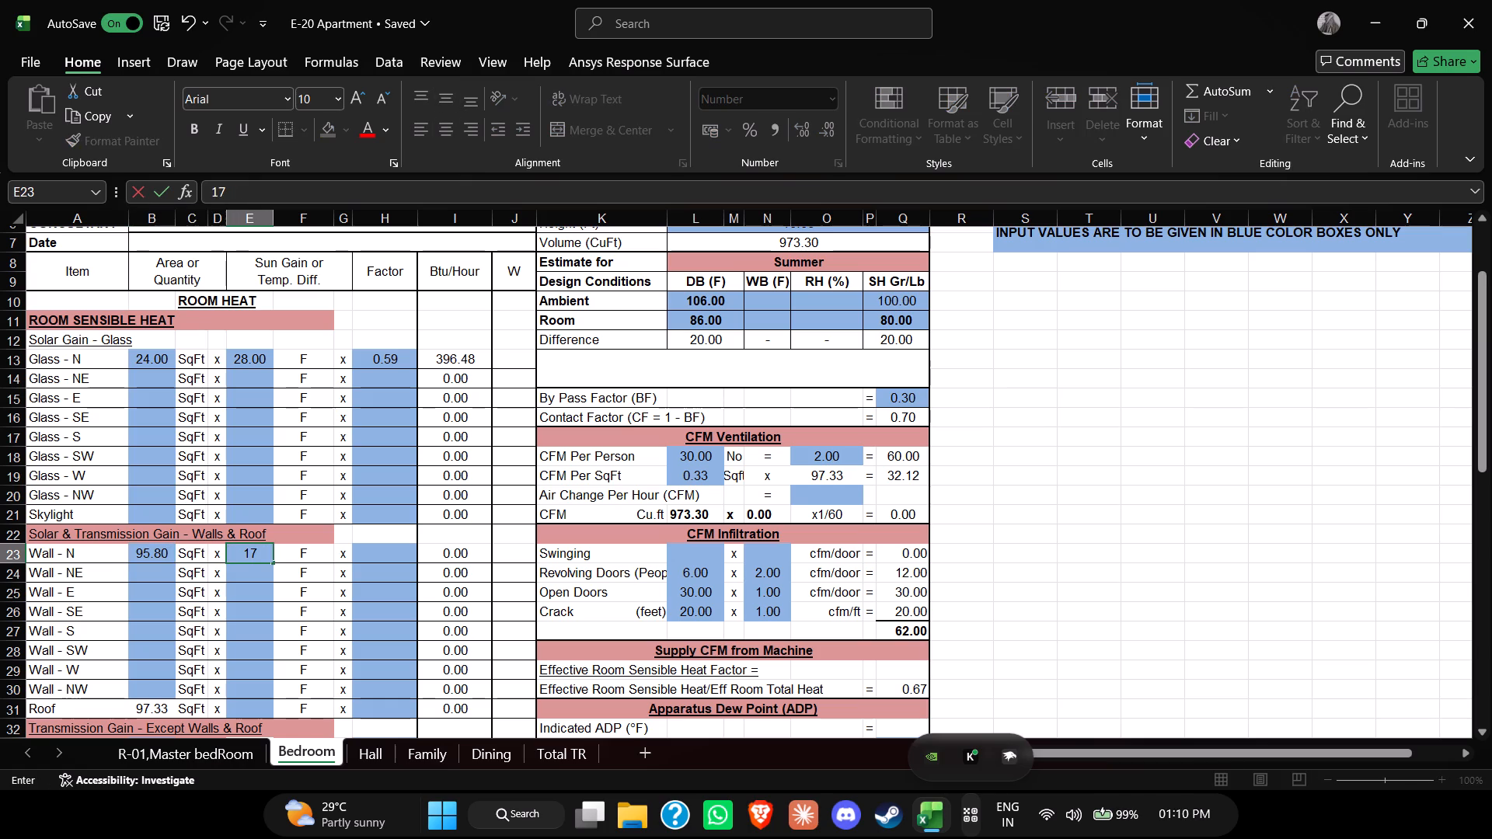
key(Down)
key(Down)
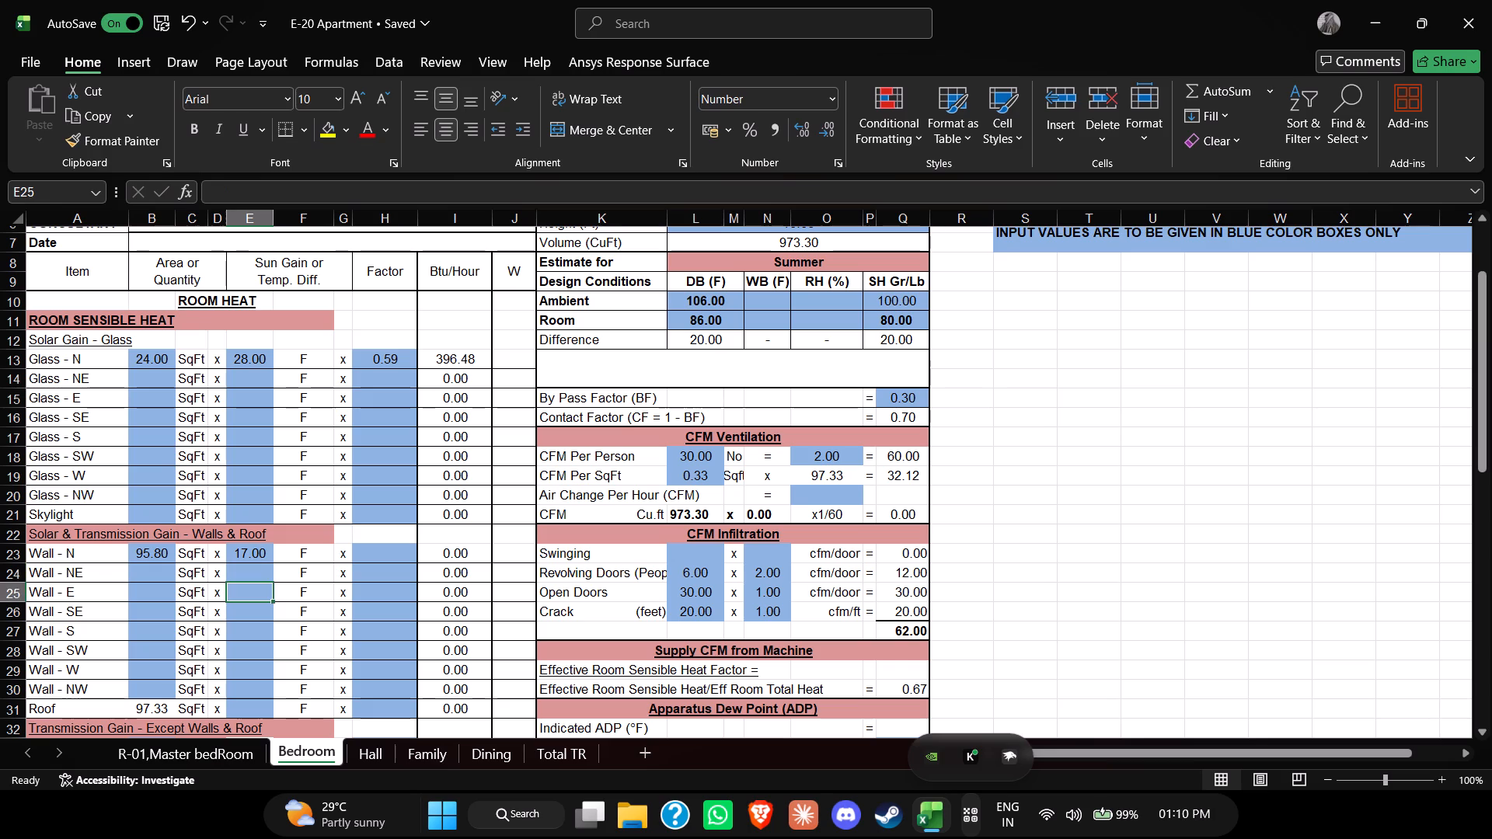
key(Up)
key(Up)
key(Right)
key(Right)
key(Right)
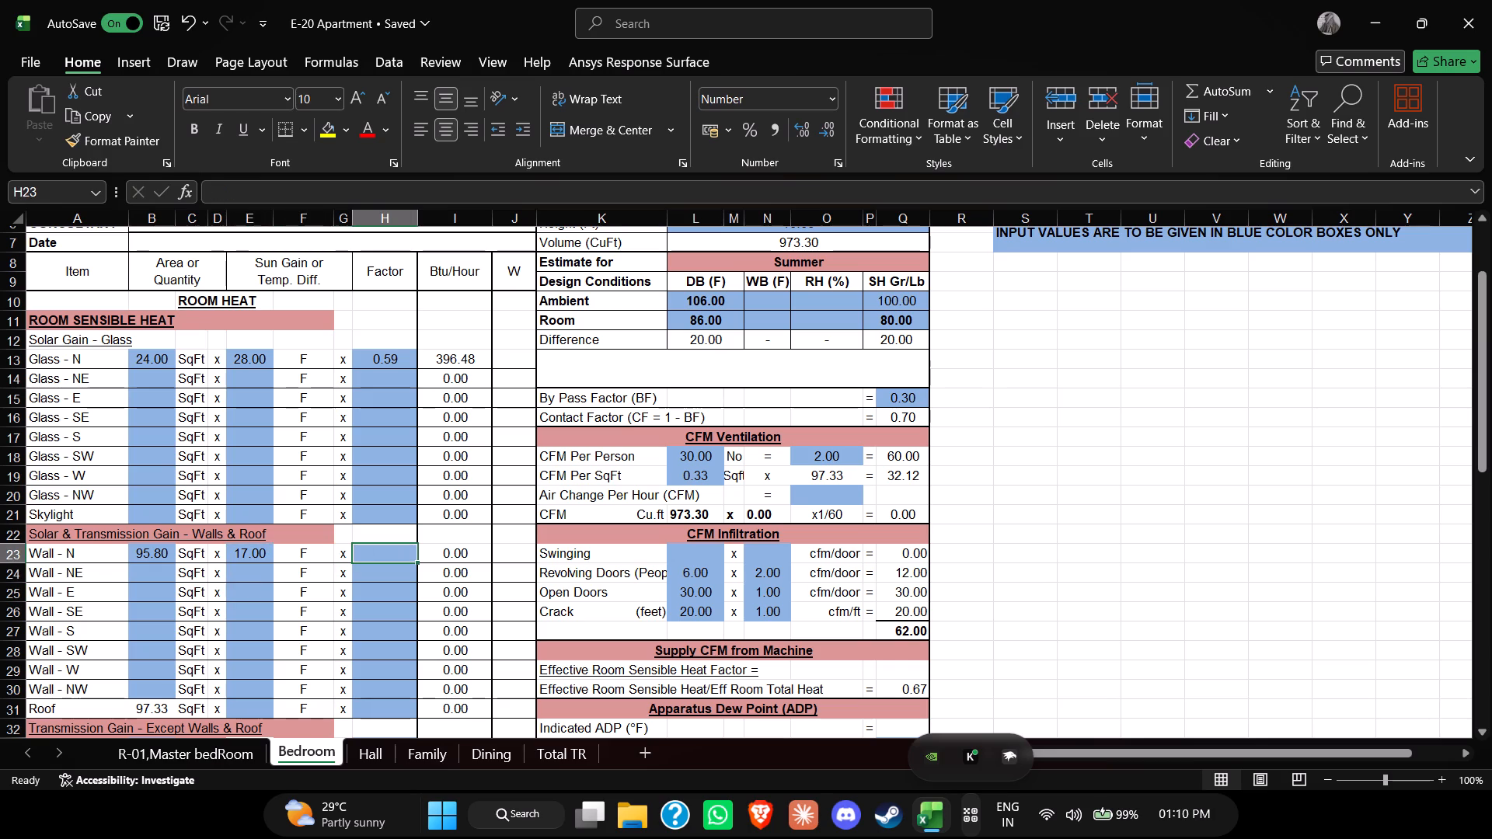
text(0.41)
key(Return)
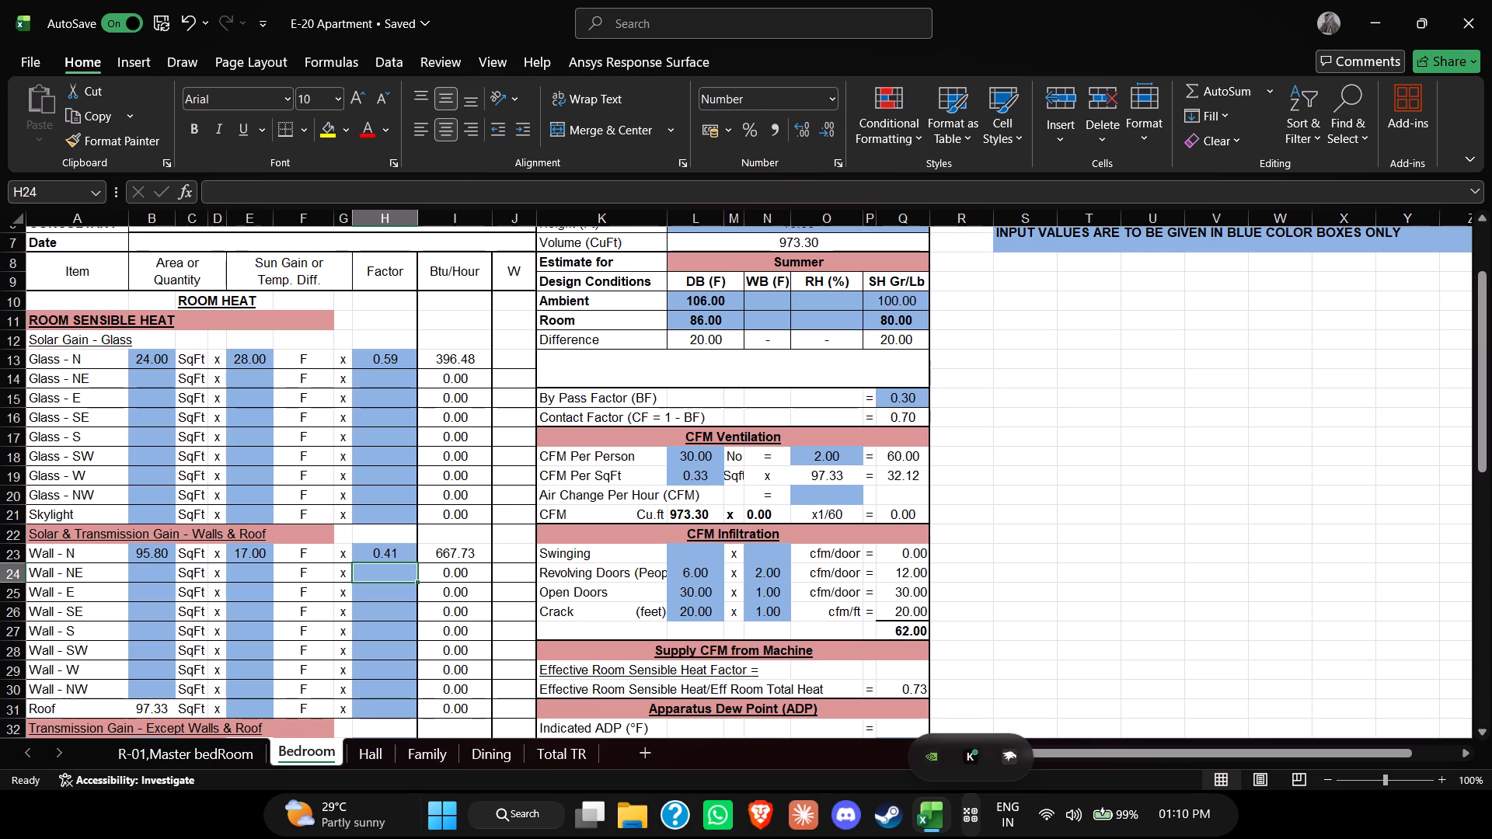
Go to the area input of the Partition row under Transmission Gain - Except Walls & Roof.
scroll(155, 557, down, 1)
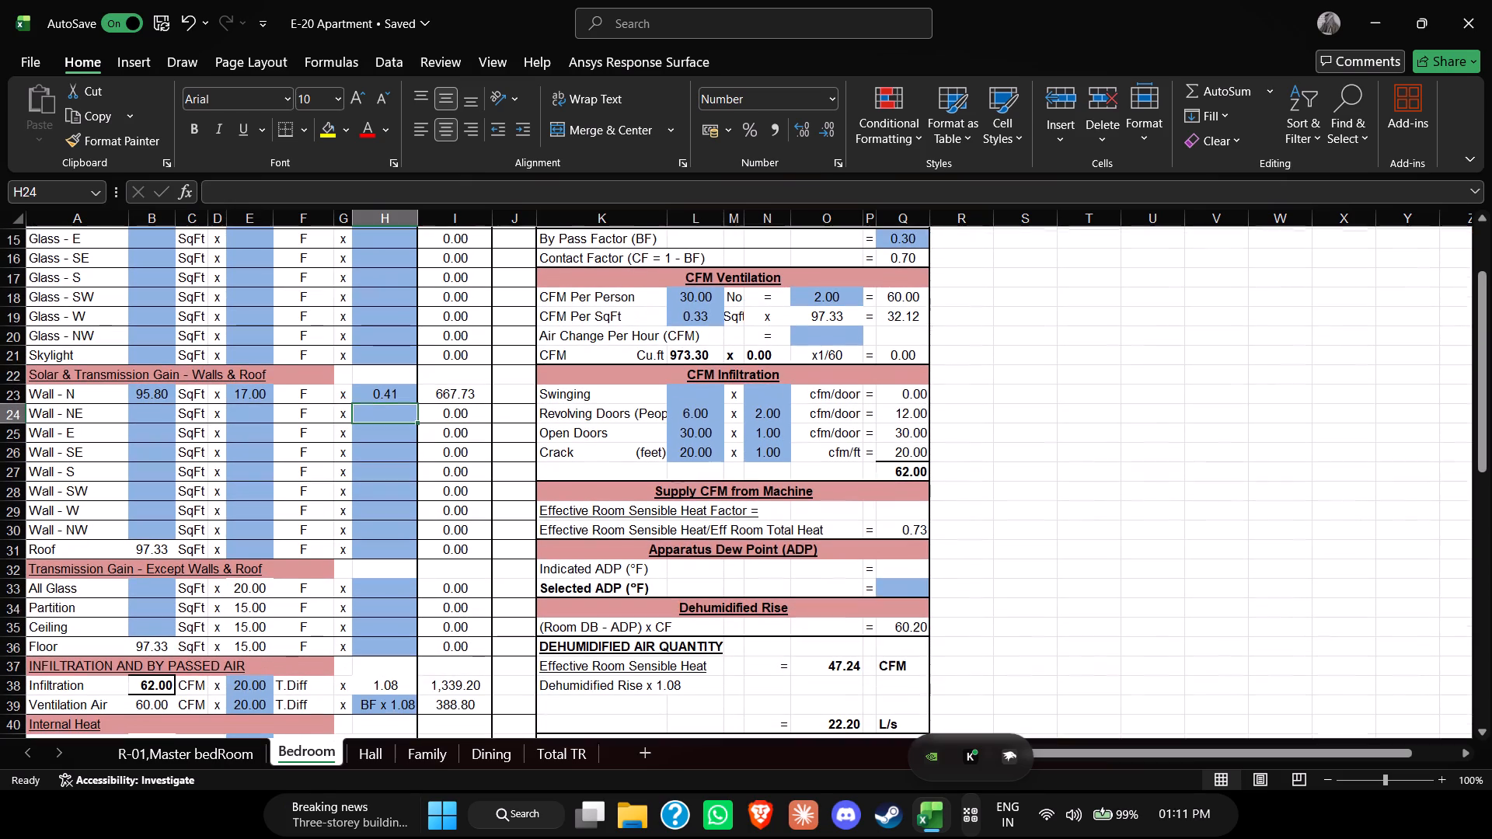
scroll(155, 557, down, 1)
click(141, 606)
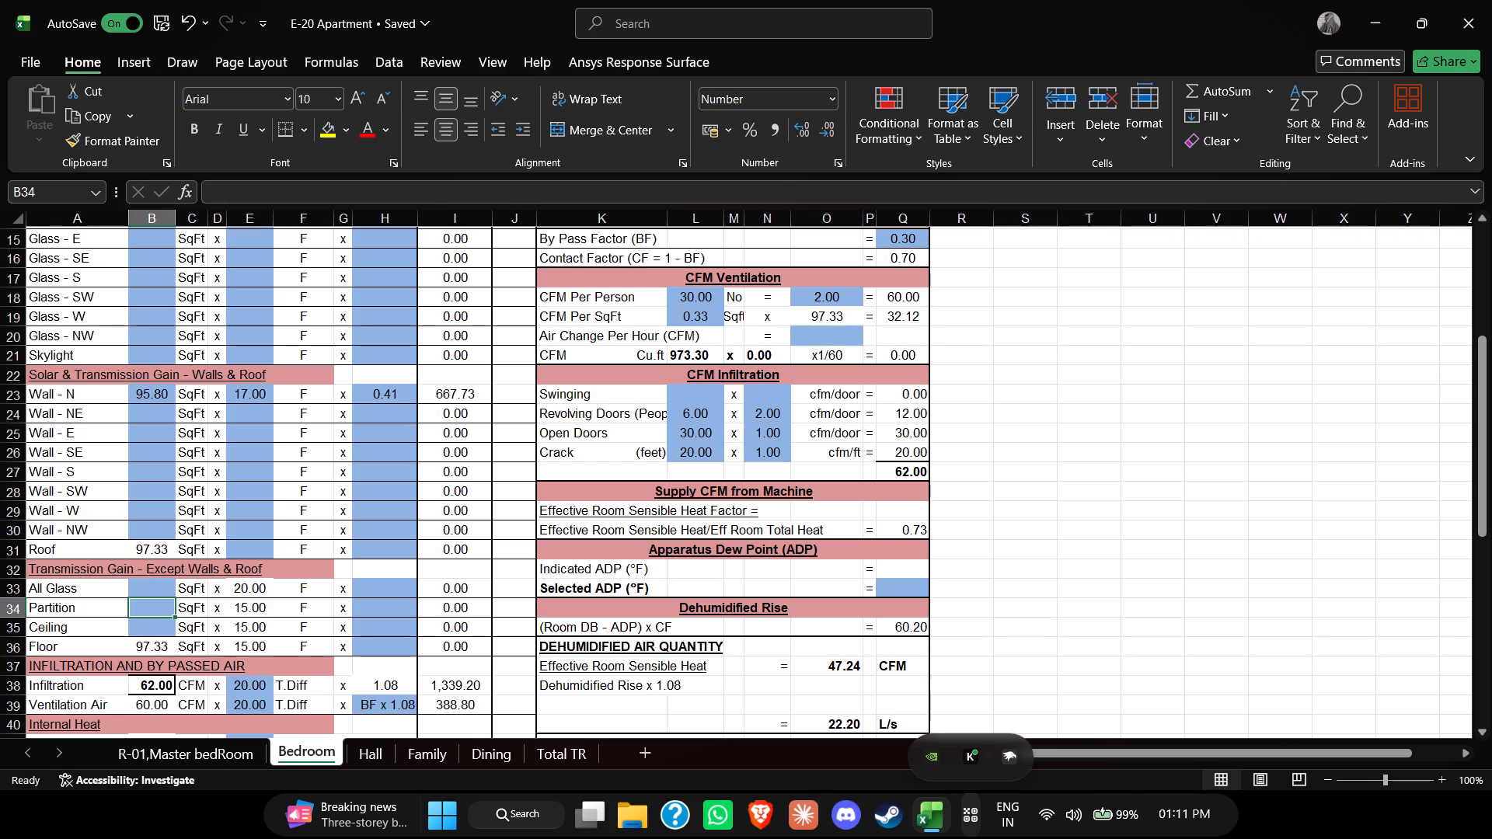
click(157, 589)
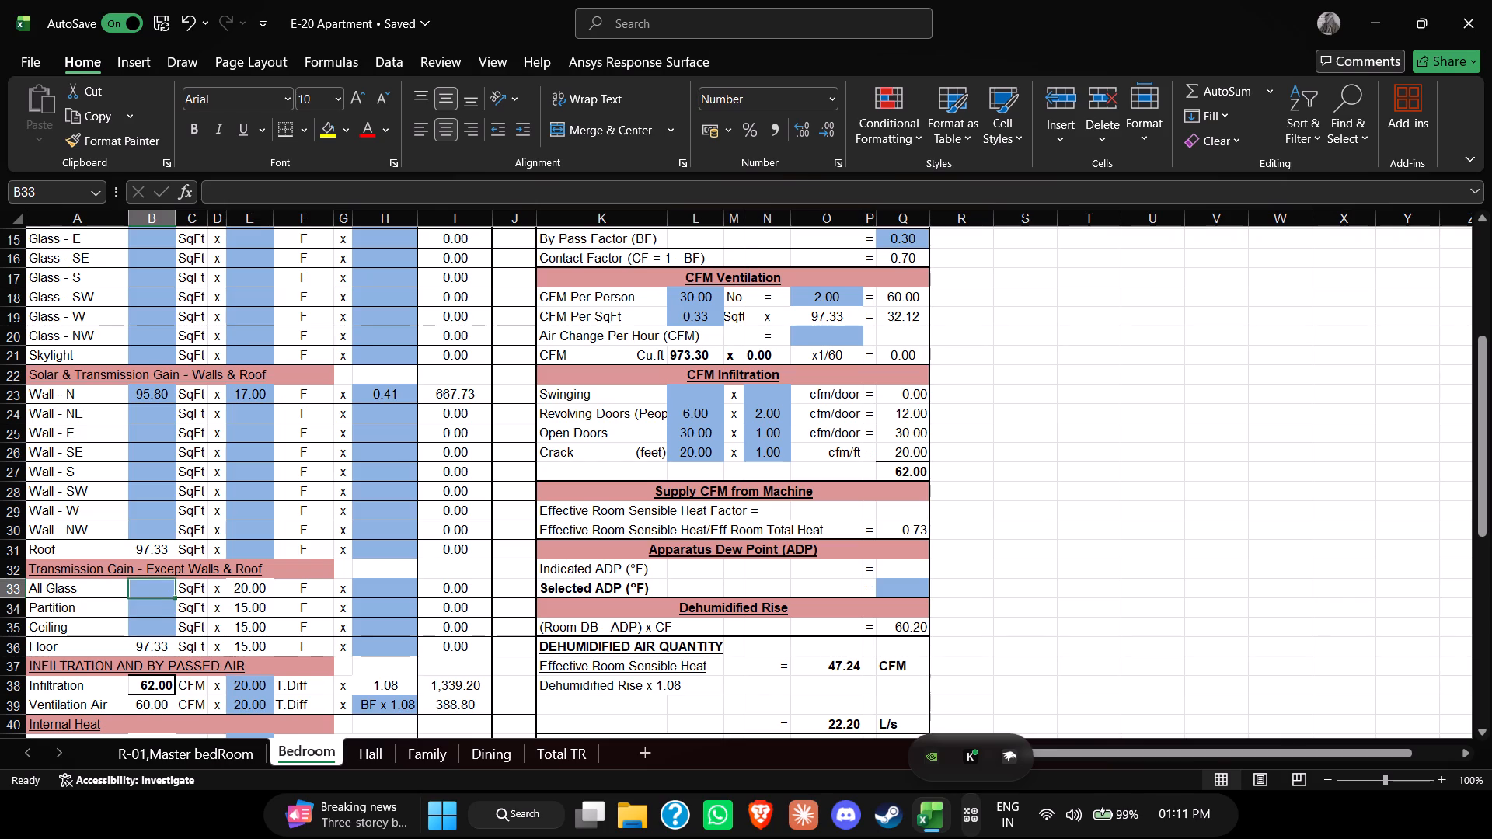
click(153, 608)
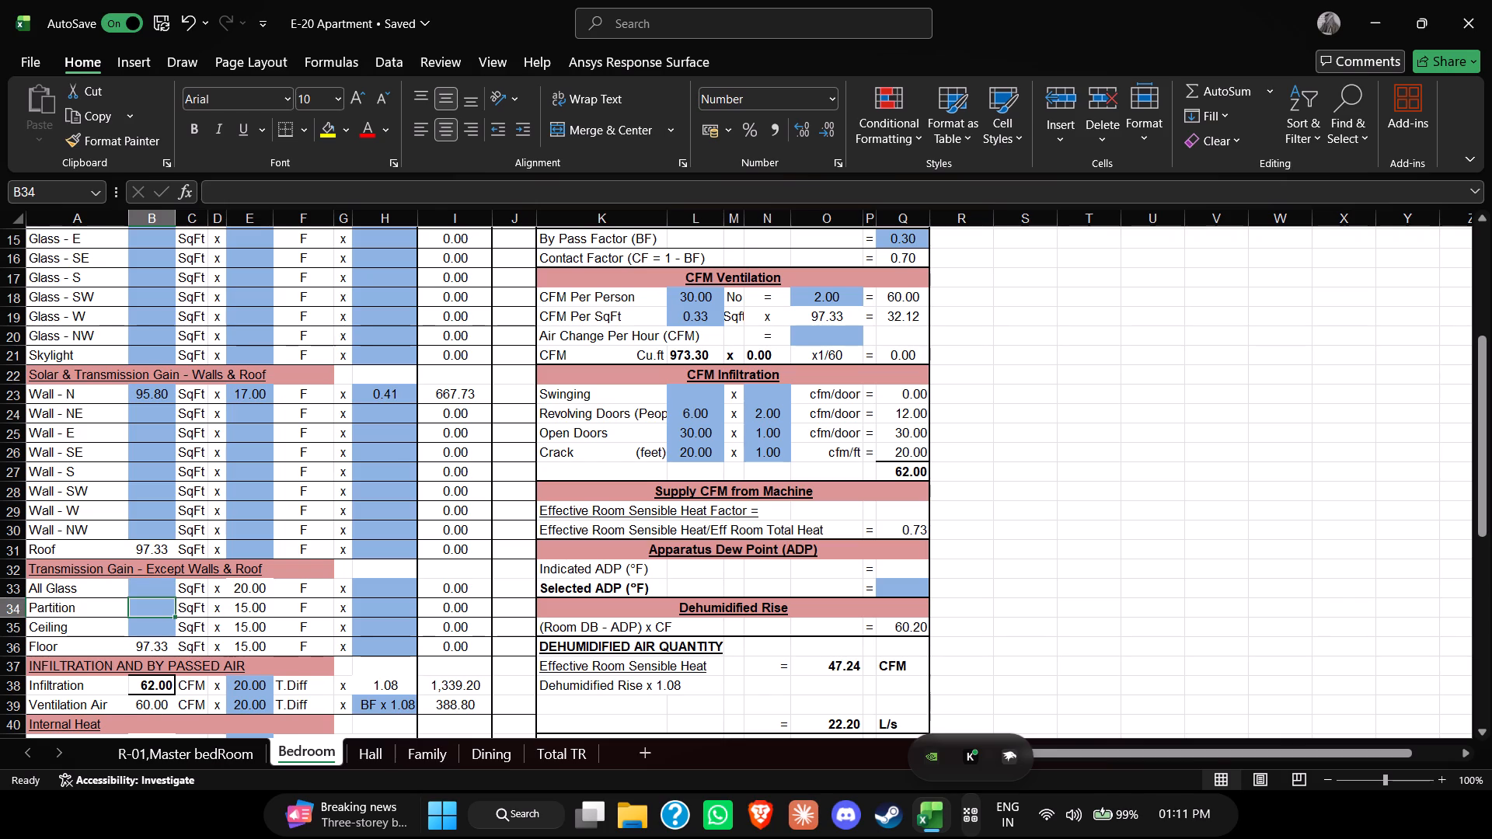
Consult the Transmission Gain - Except Walls & Roof entries on the R-01,Master bedRoom sheet for reference, and return to the Bedroom sheet.
click(171, 751)
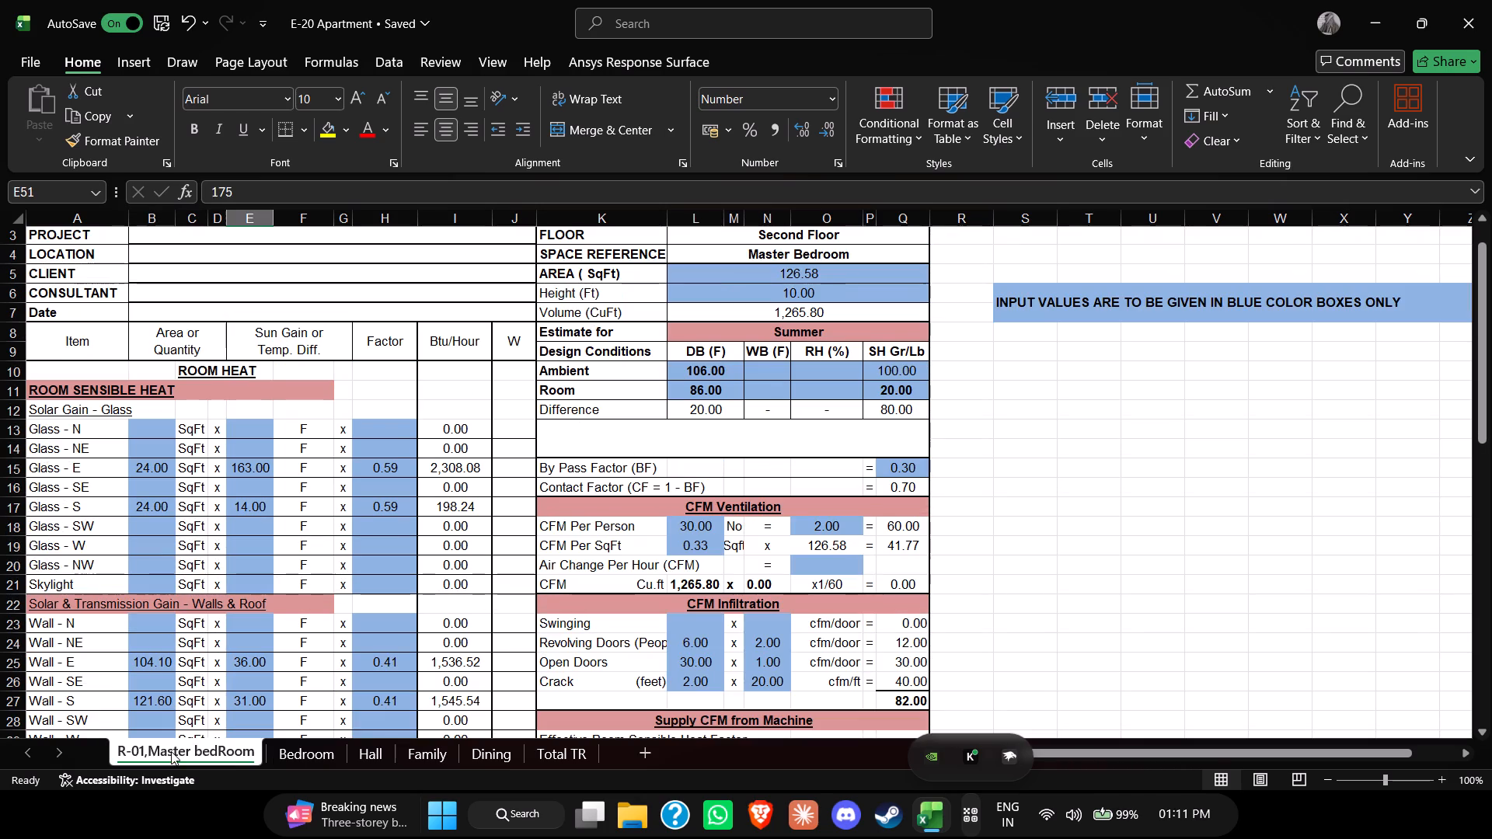
scroll(209, 598, down, 5)
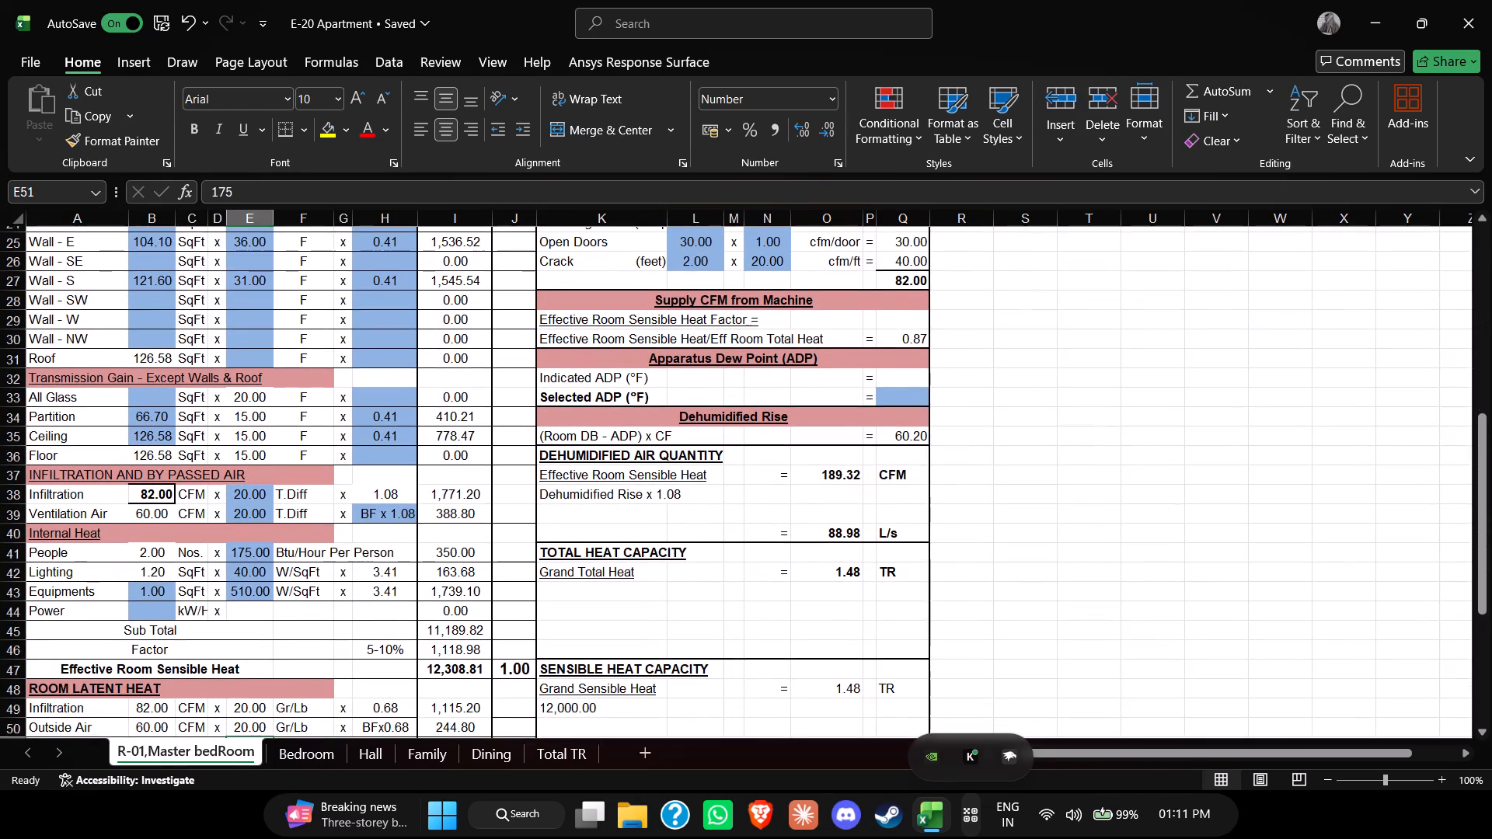
scroll(209, 598, up, 1)
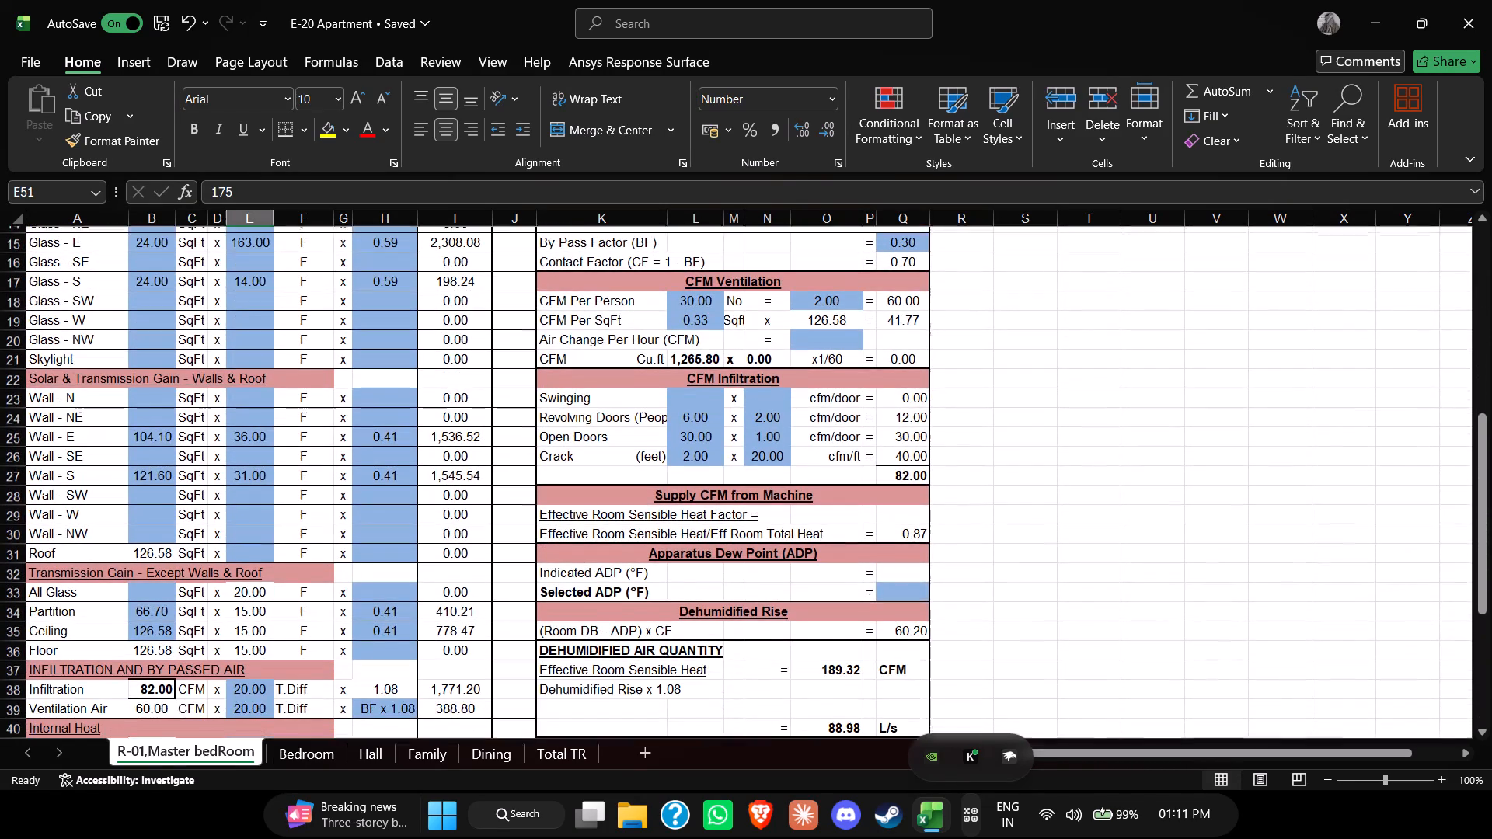
scroll(209, 598, up, 1)
click(321, 754)
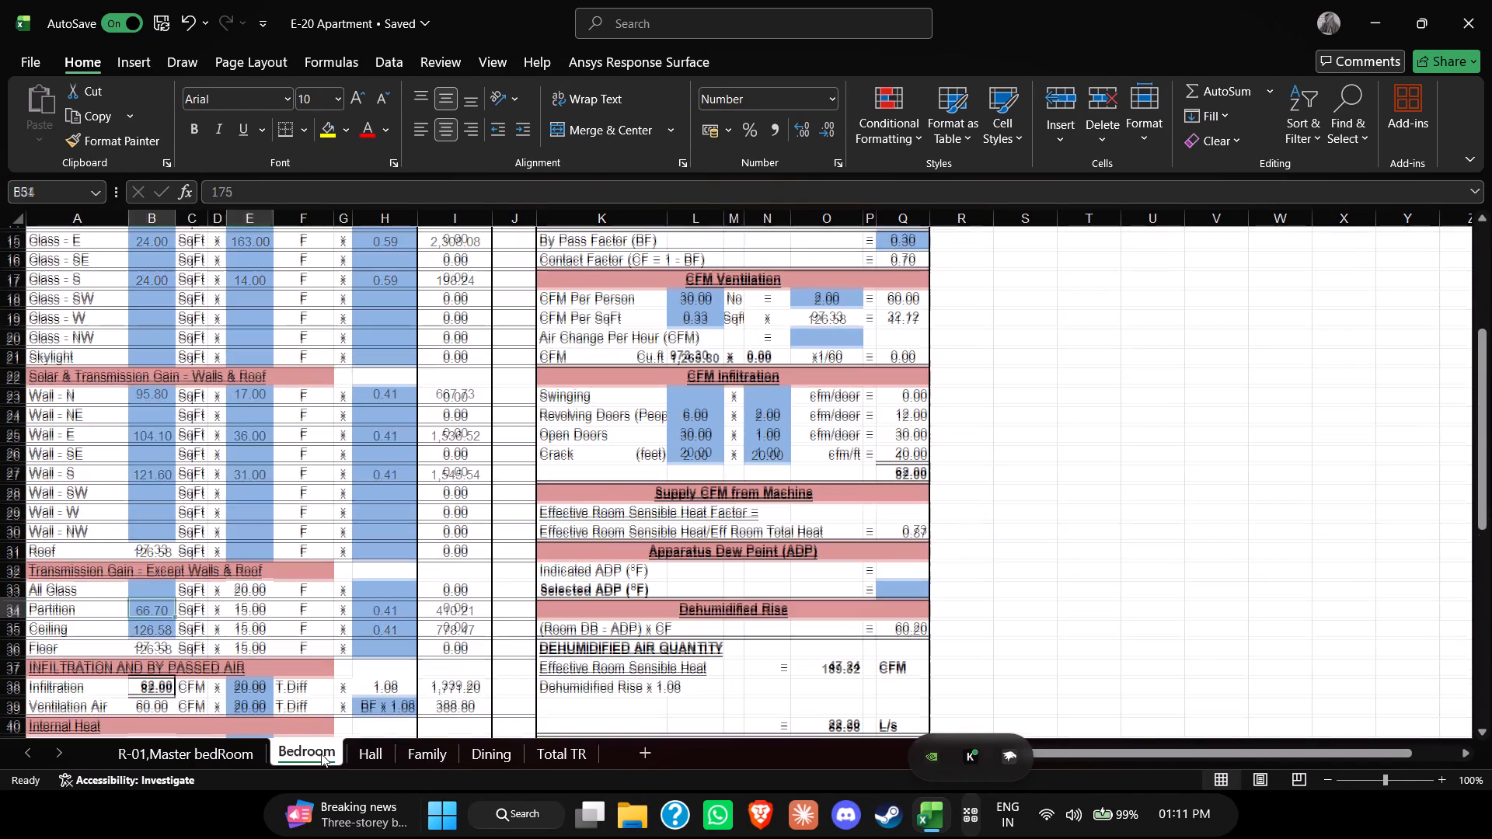
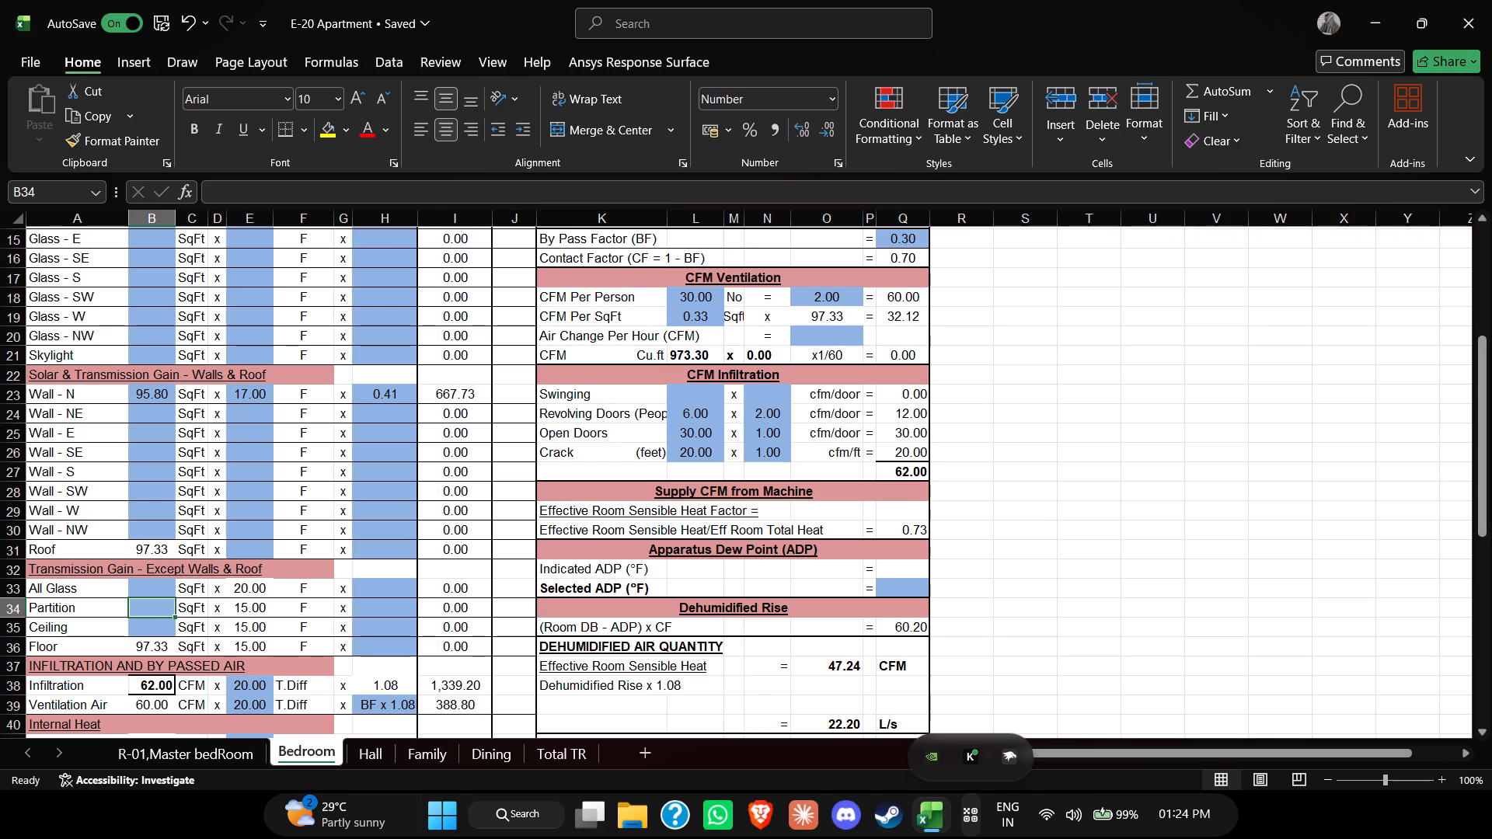
Fill in the Partition row under Transmission Gain - Except Walls & Roof with area 101.6 SqFt and factor 0.41.
text(101.)
key(6)
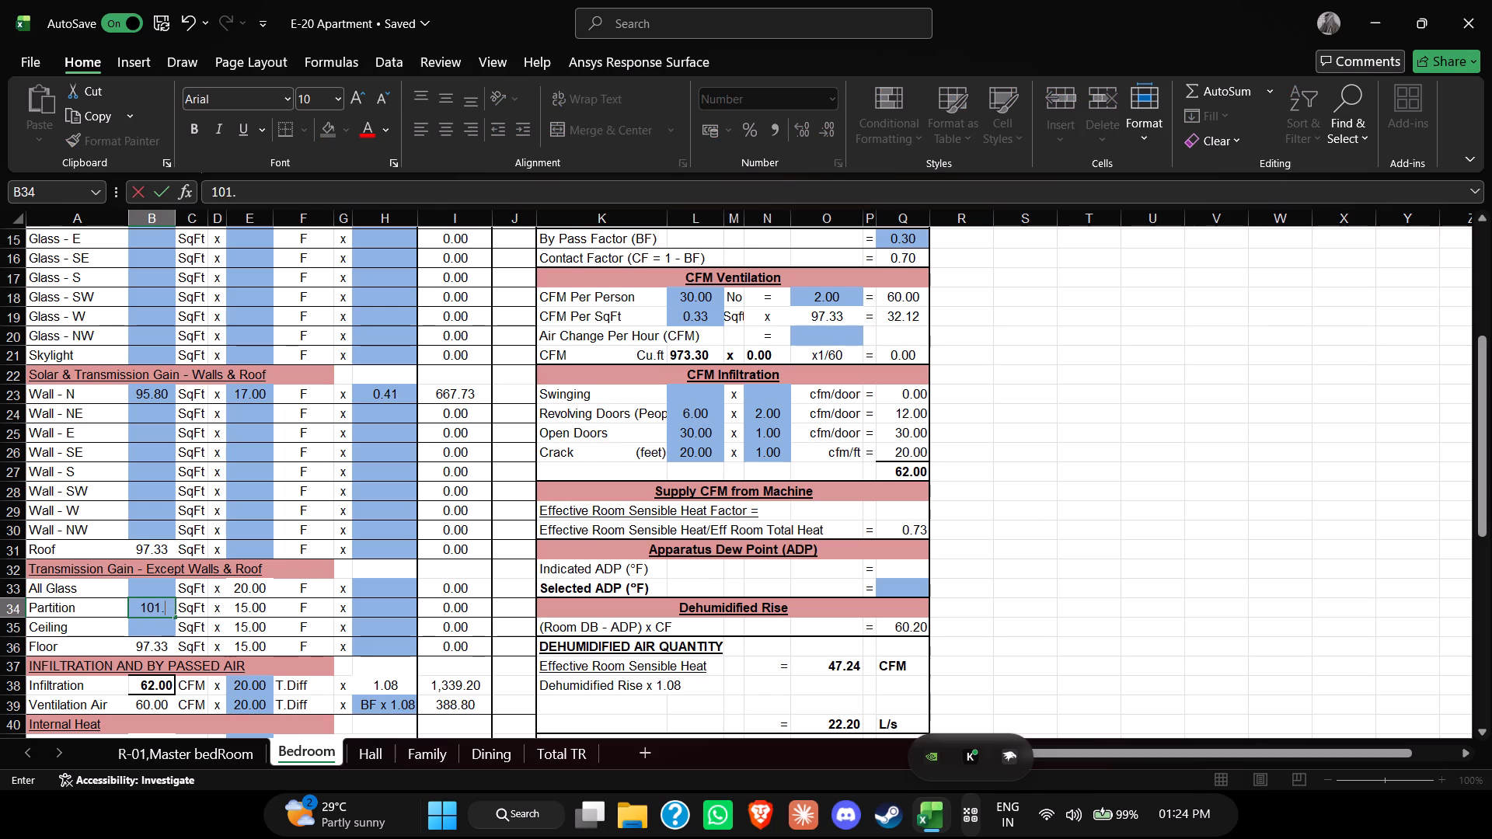
key(Return)
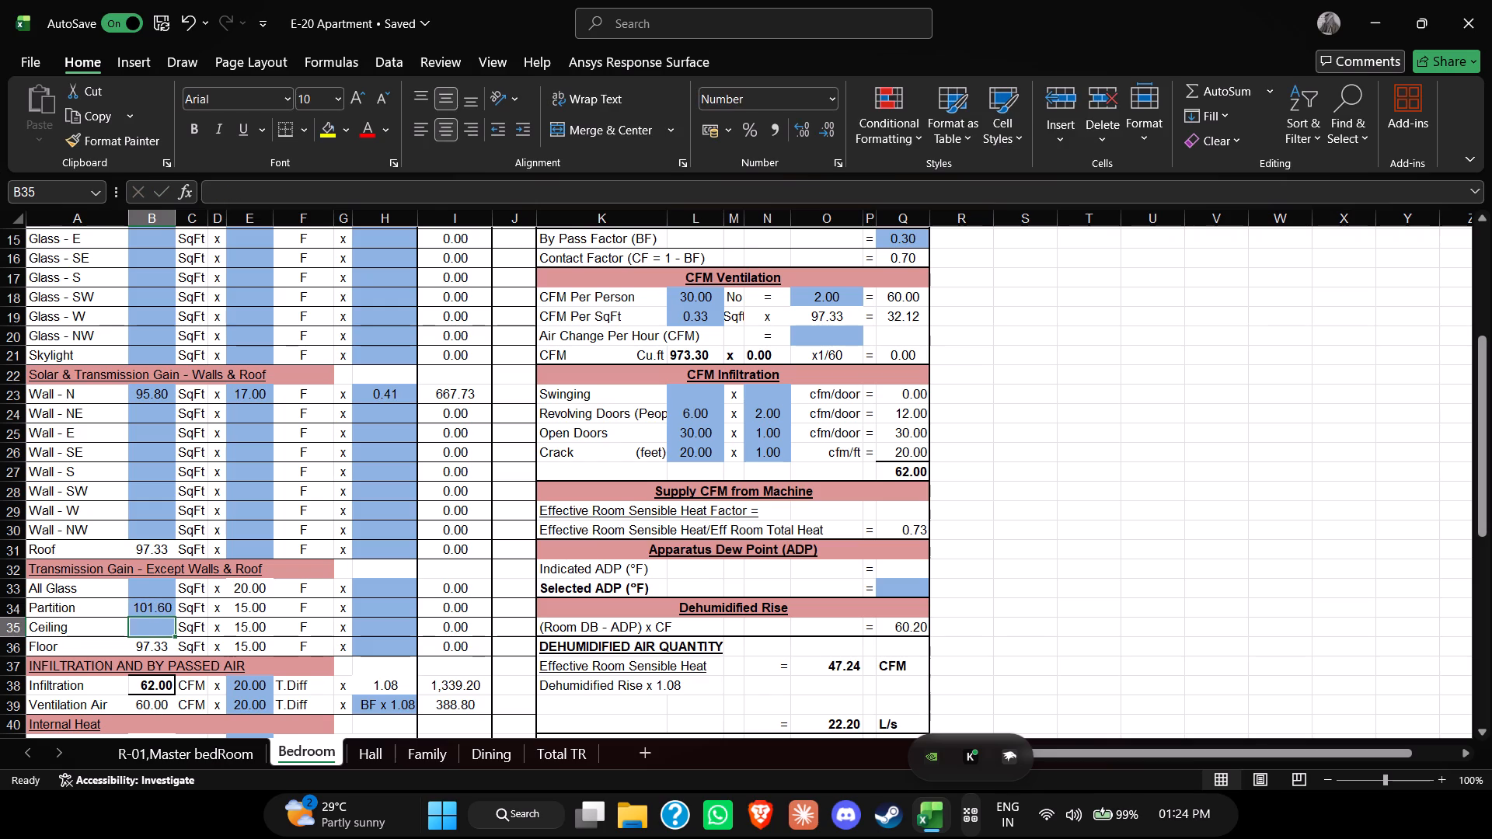
click(381, 609)
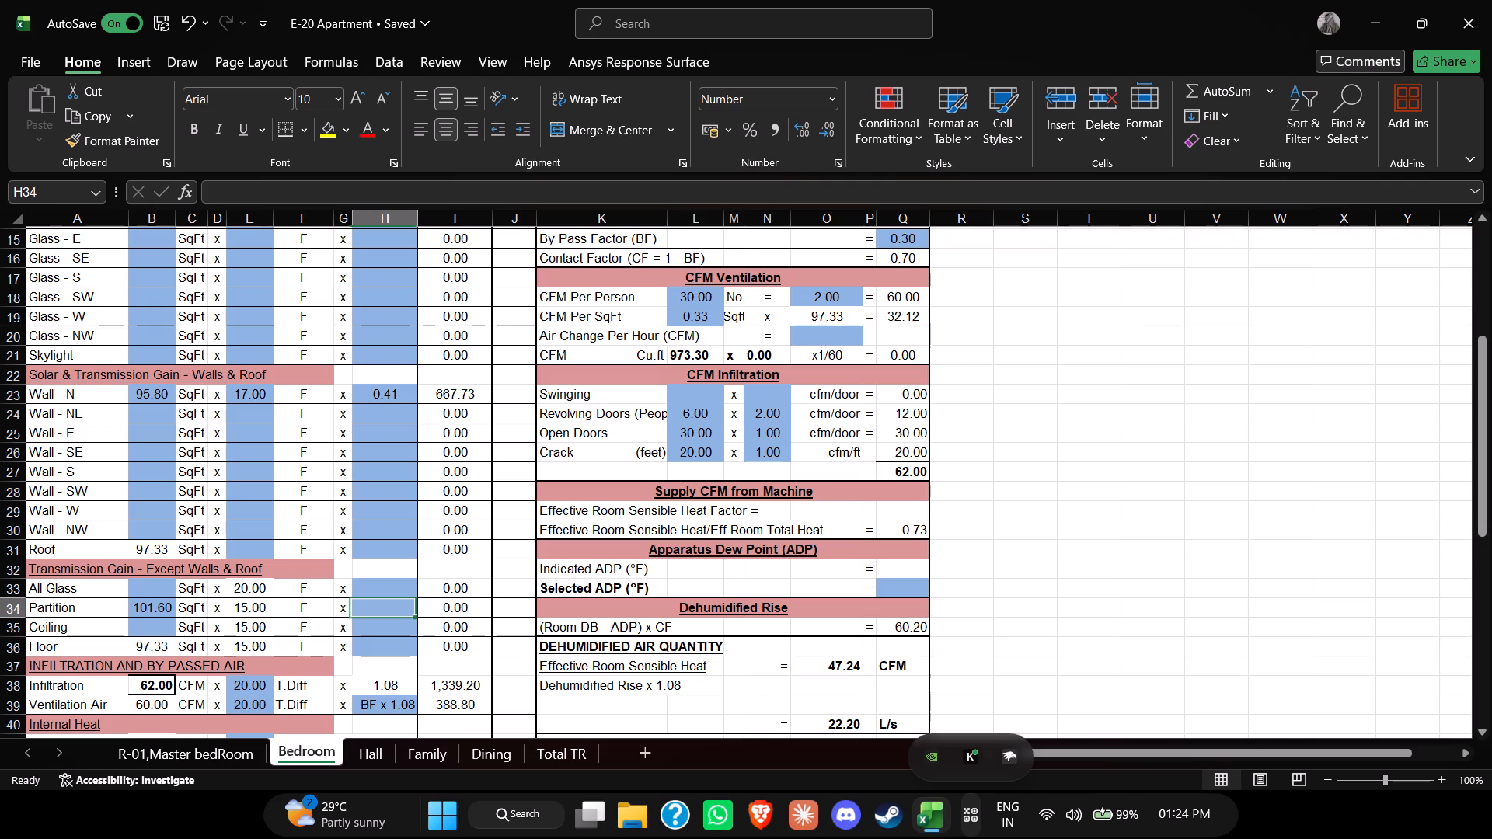
text(0.41)
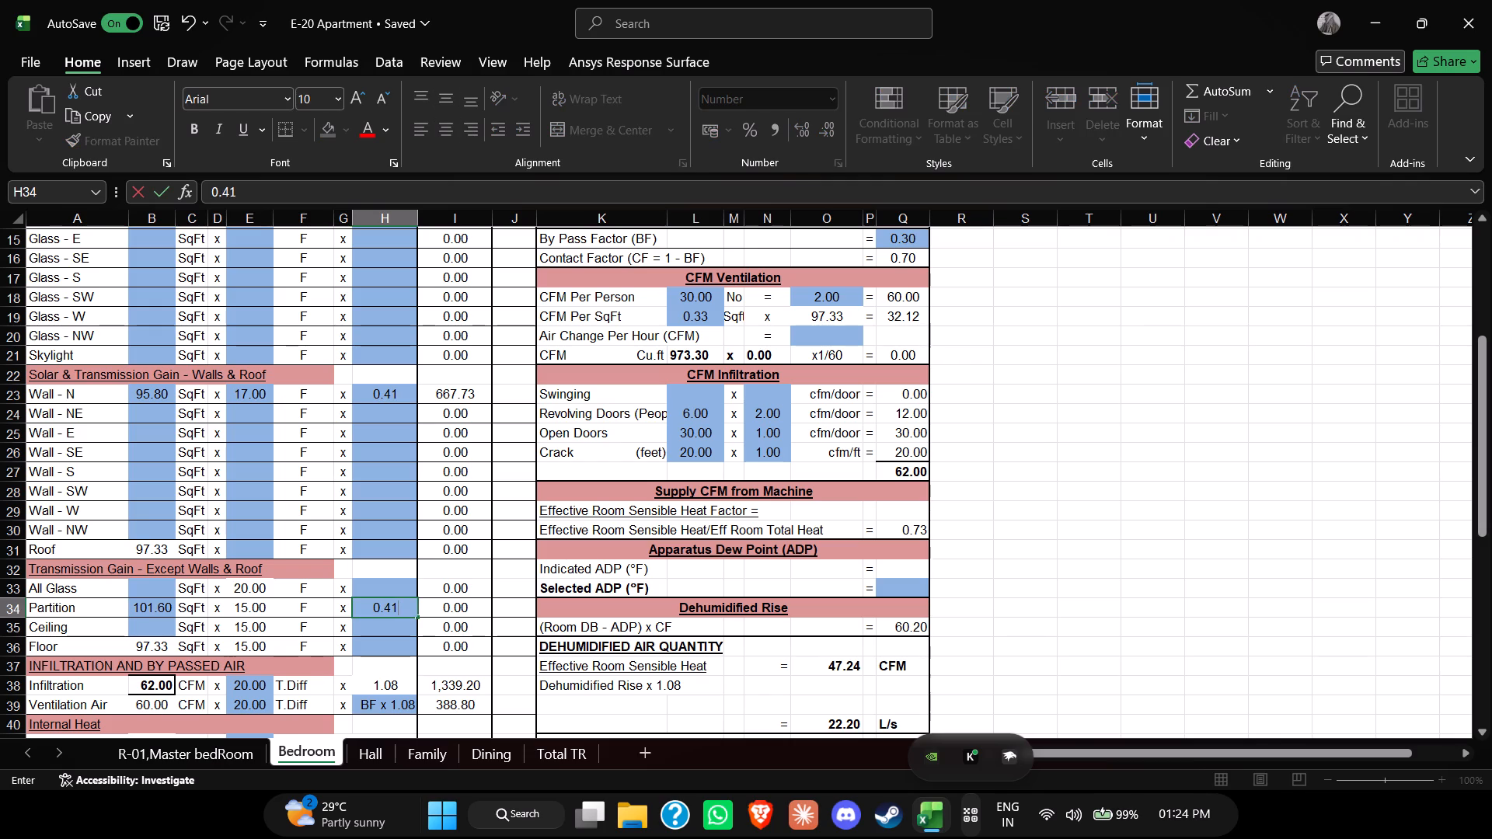
key(Return)
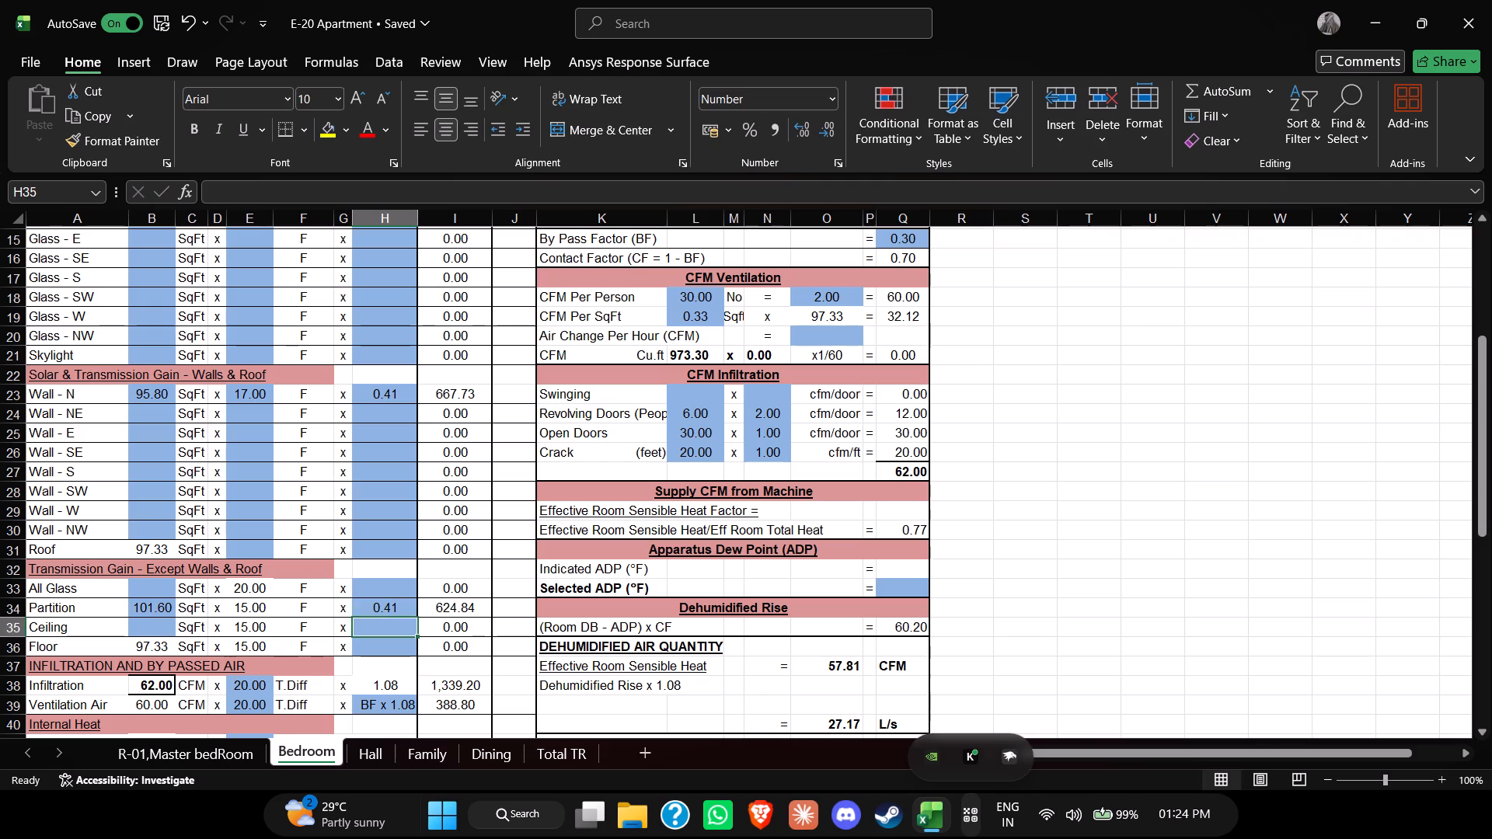
Fill in the Ceiling row under Transmission Gain - Except Walls & Roof with area 97.33 SqFt and factor 0.41.
click(145, 627)
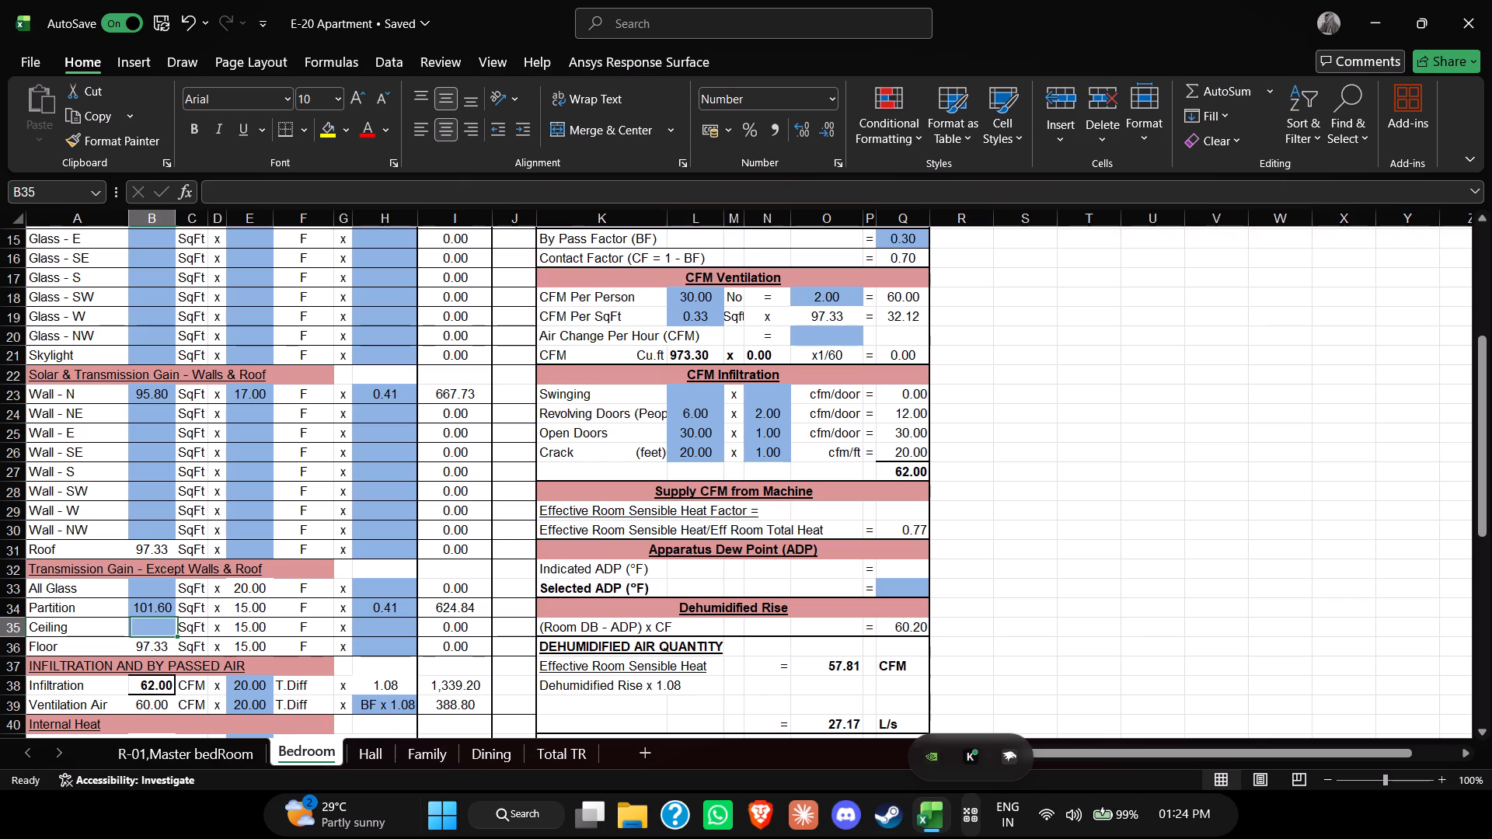
key(3)
key(BackSpace)
text(97.)
text(33)
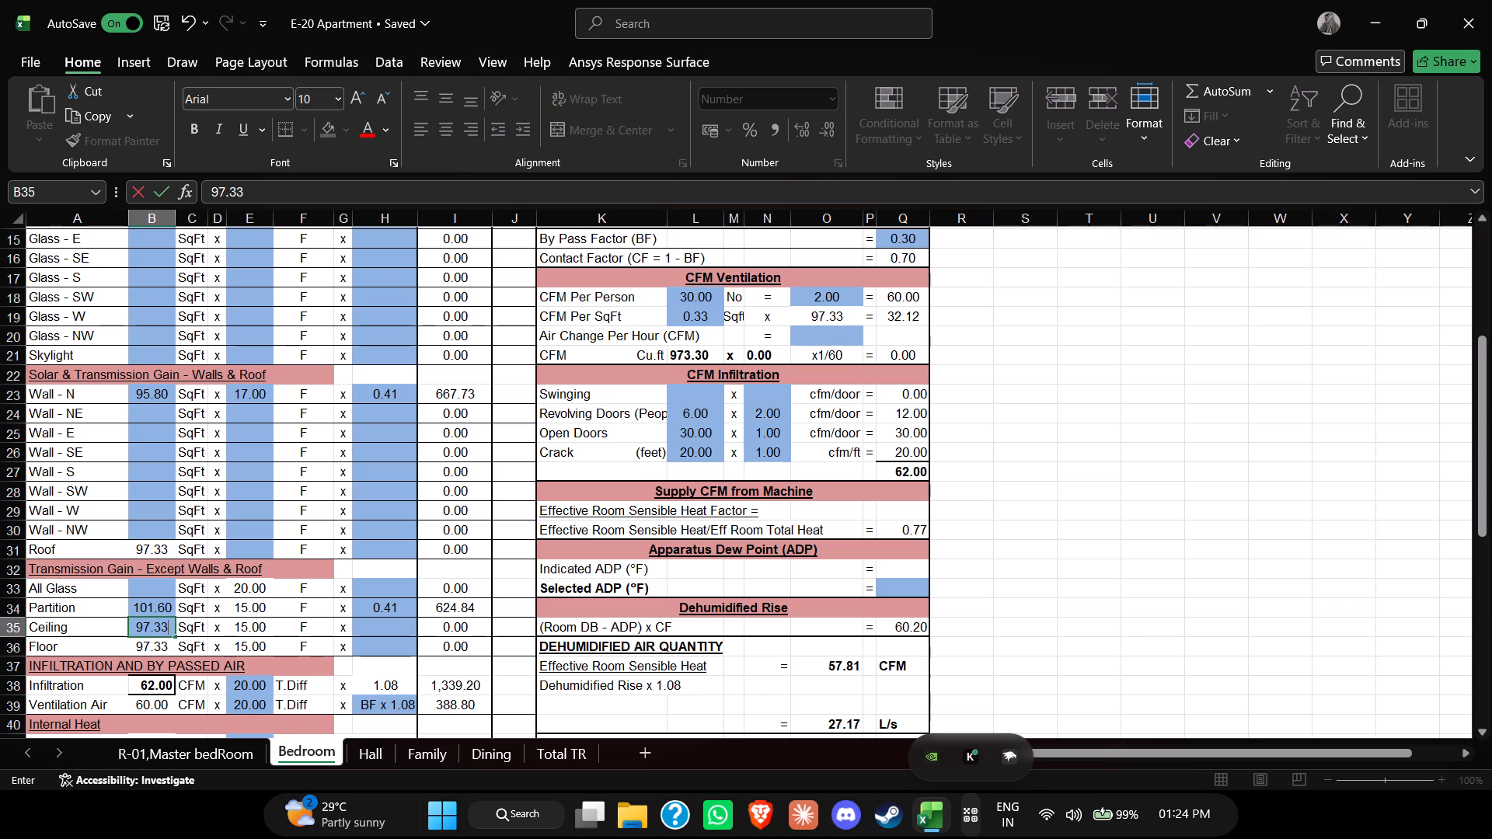
key(Return)
click(382, 623)
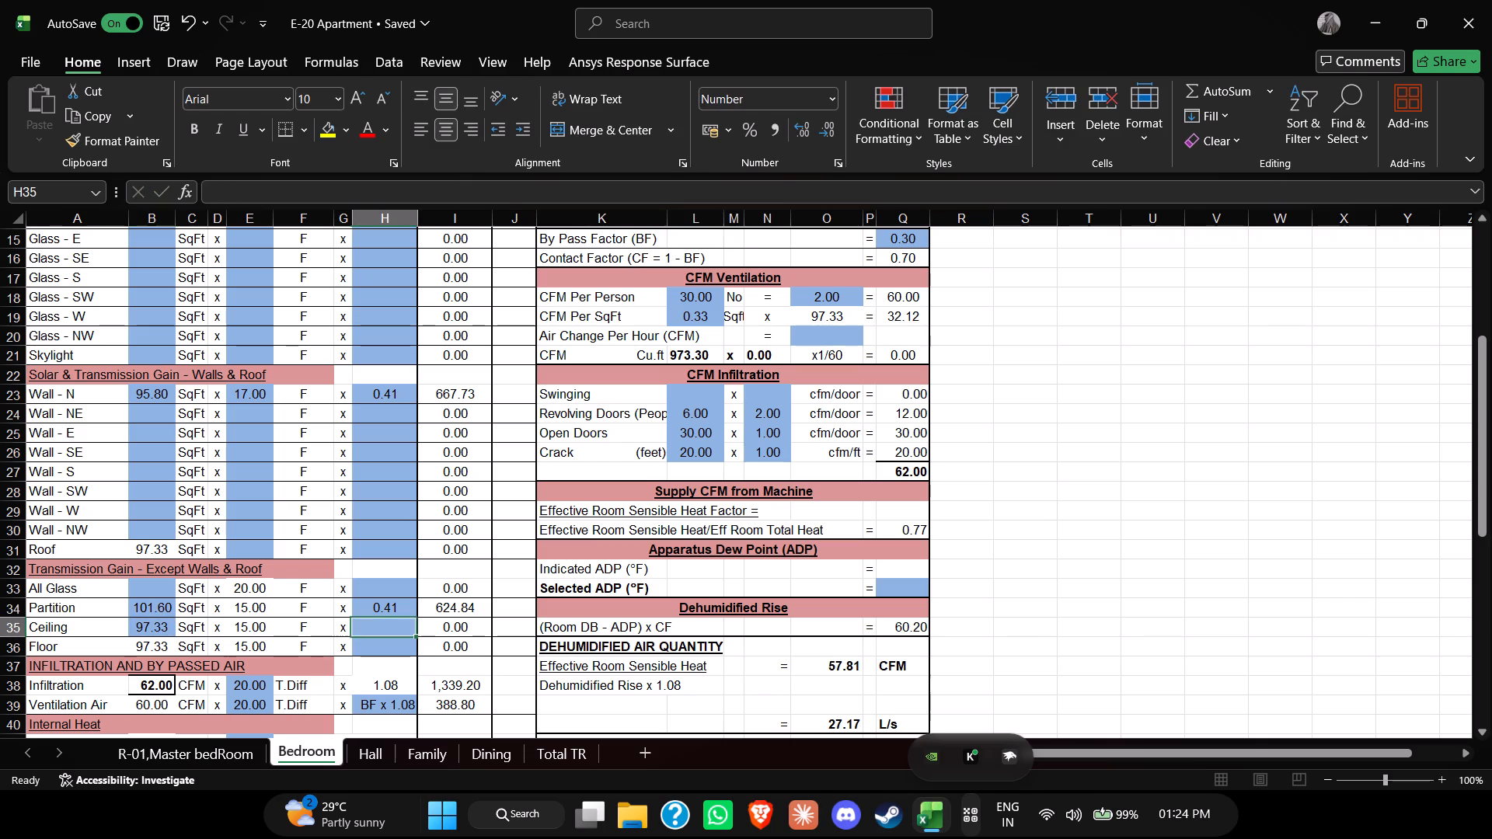
text(0.41)
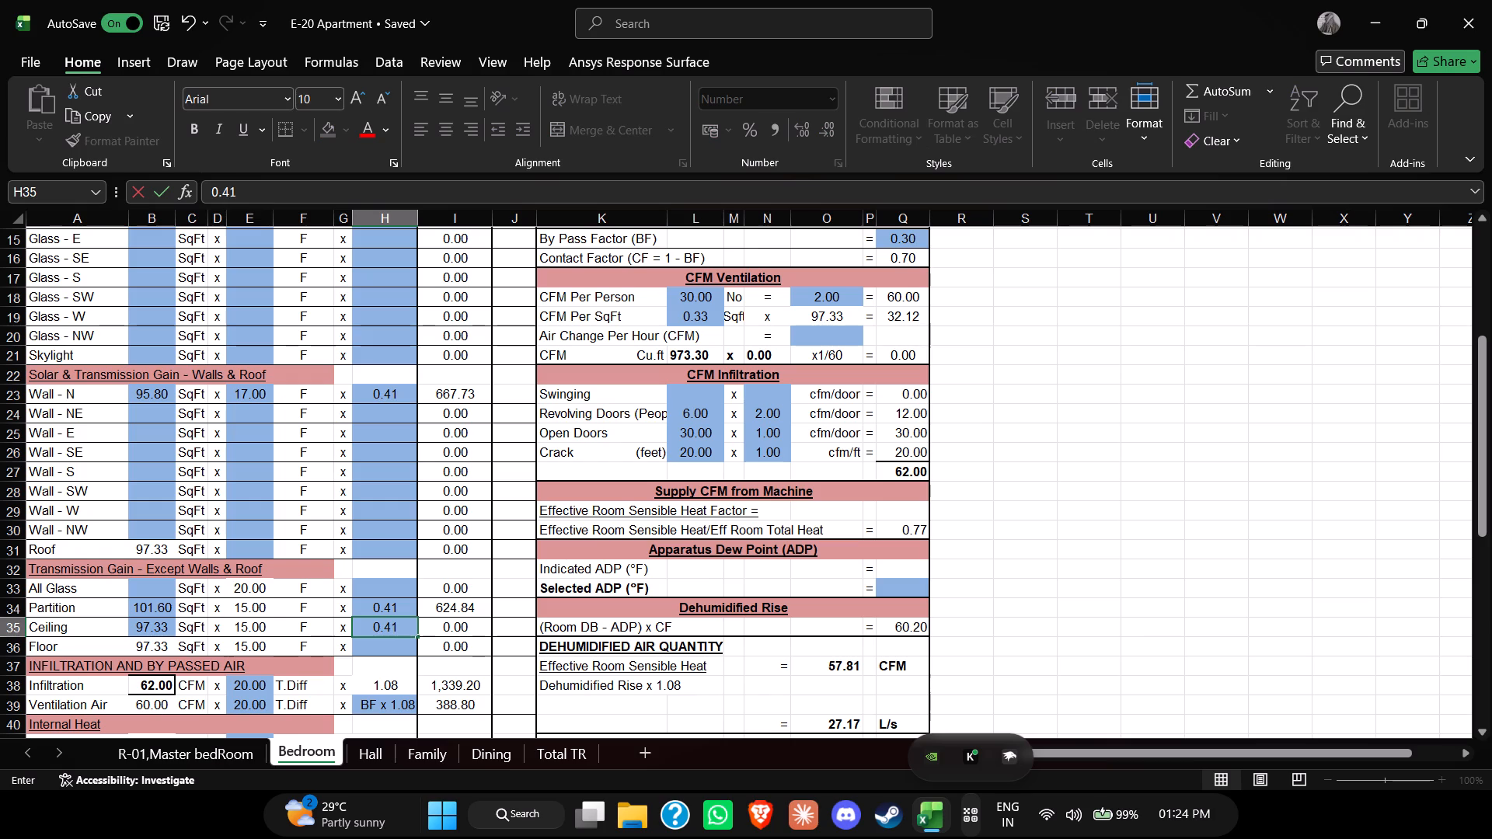
key(Return)
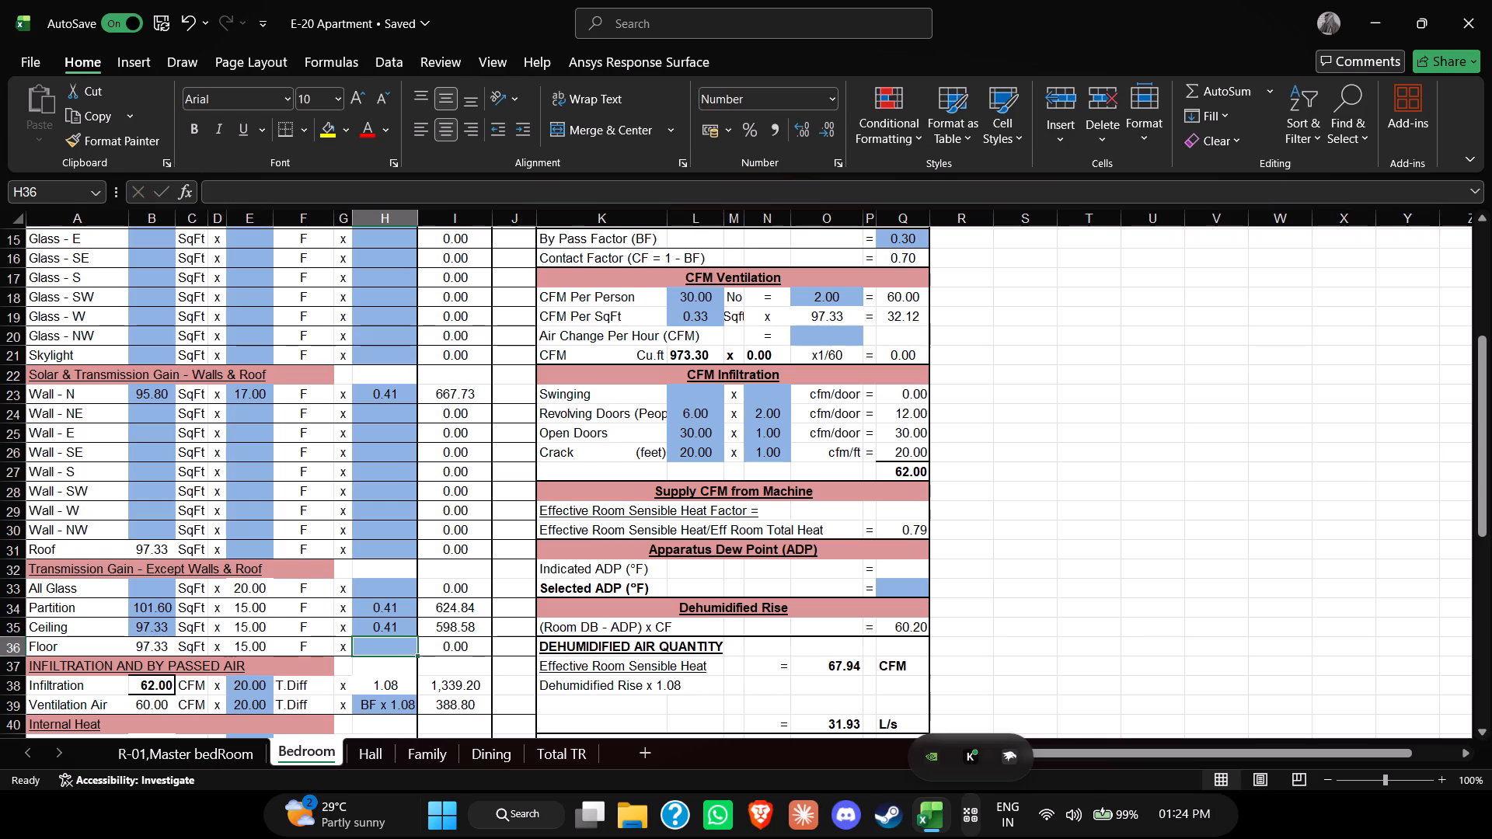
Set the Floor row's factor under Transmission Gain - Except Walls & Roof to 0.41.
scroll(300, 611, down, 1)
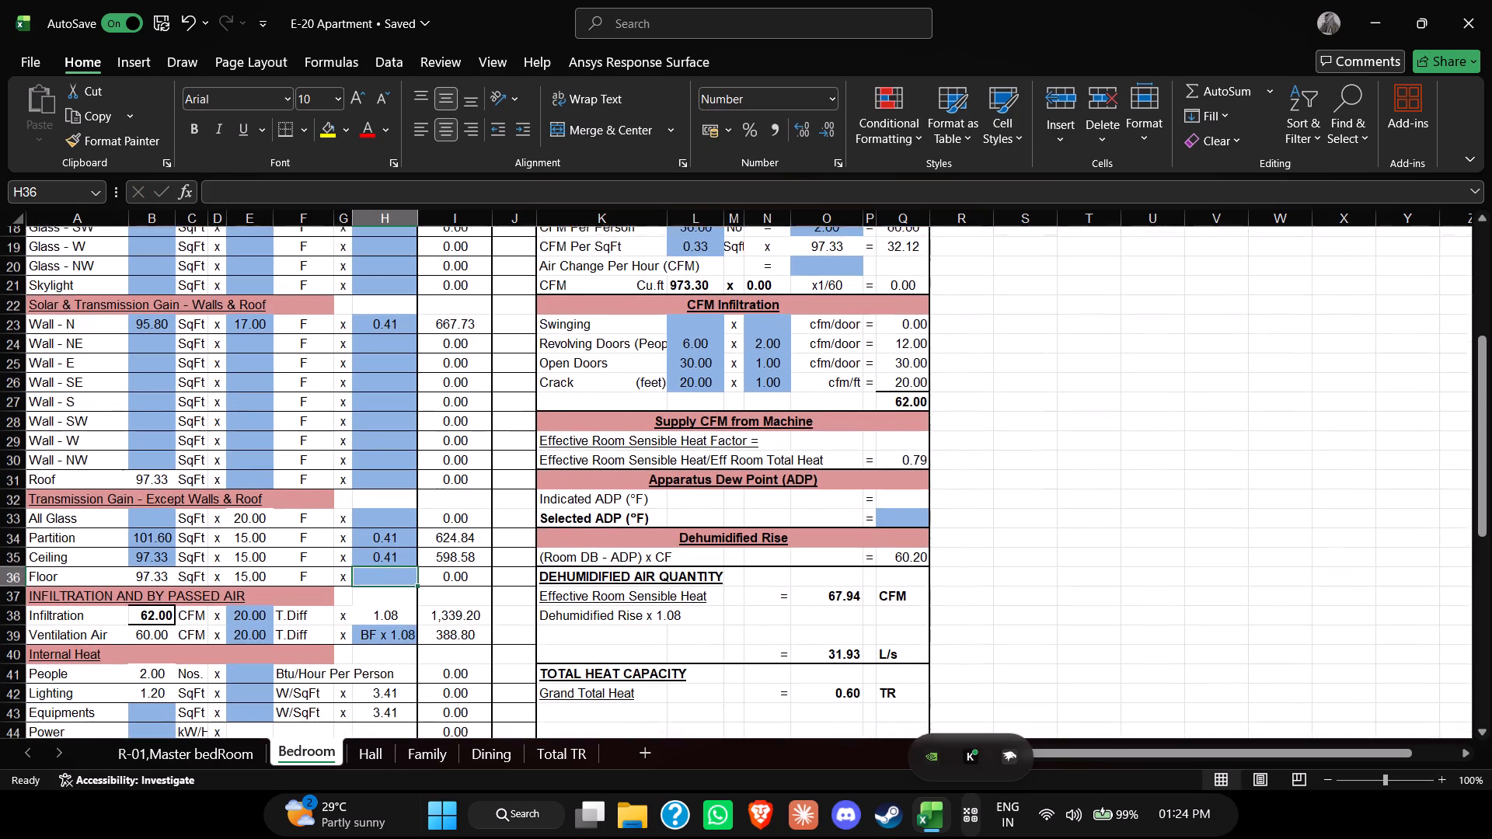
scroll(300, 611, down, 1)
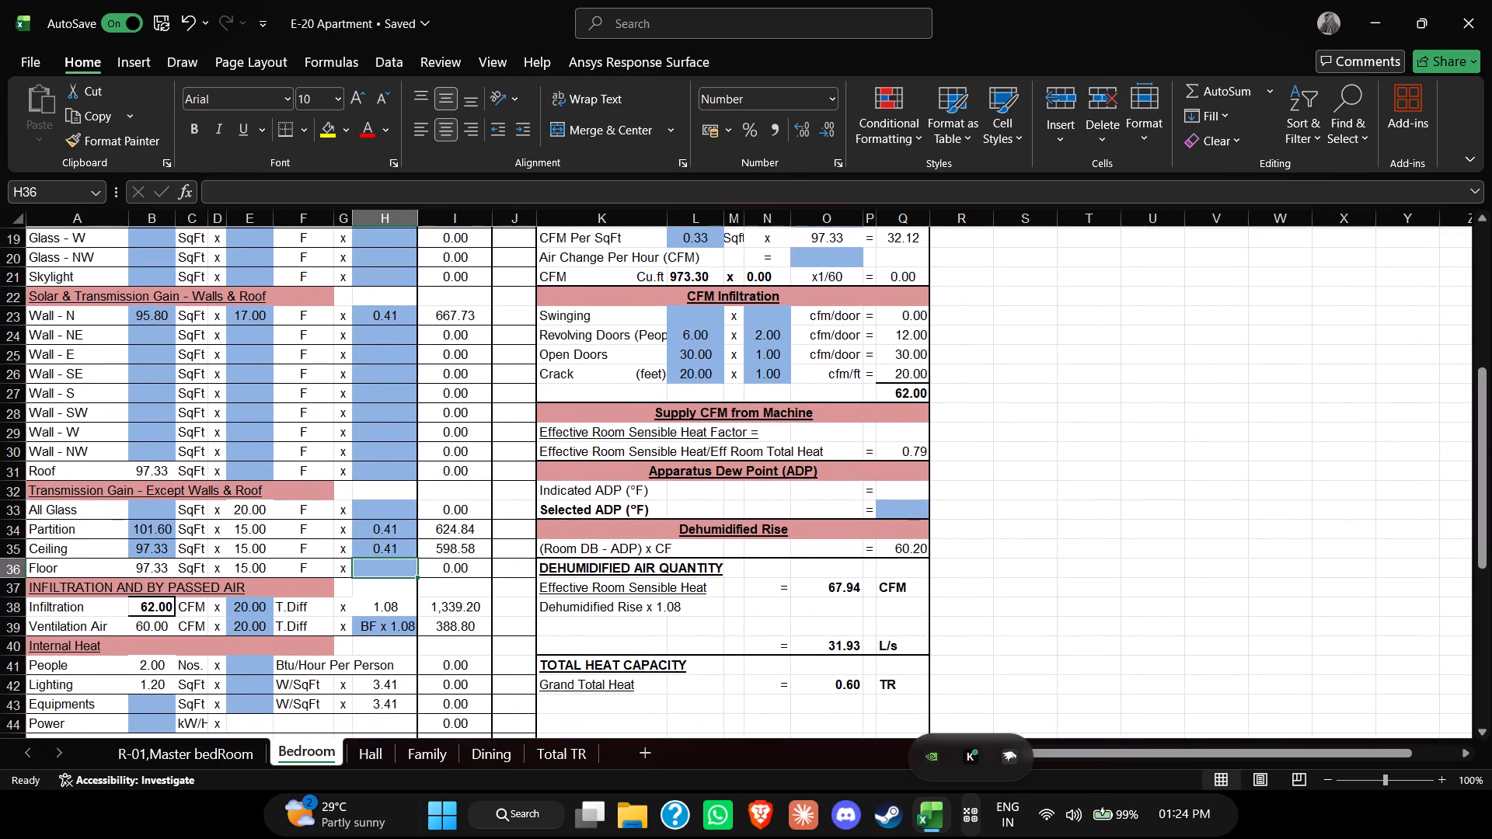
text(0.41)
key(Return)
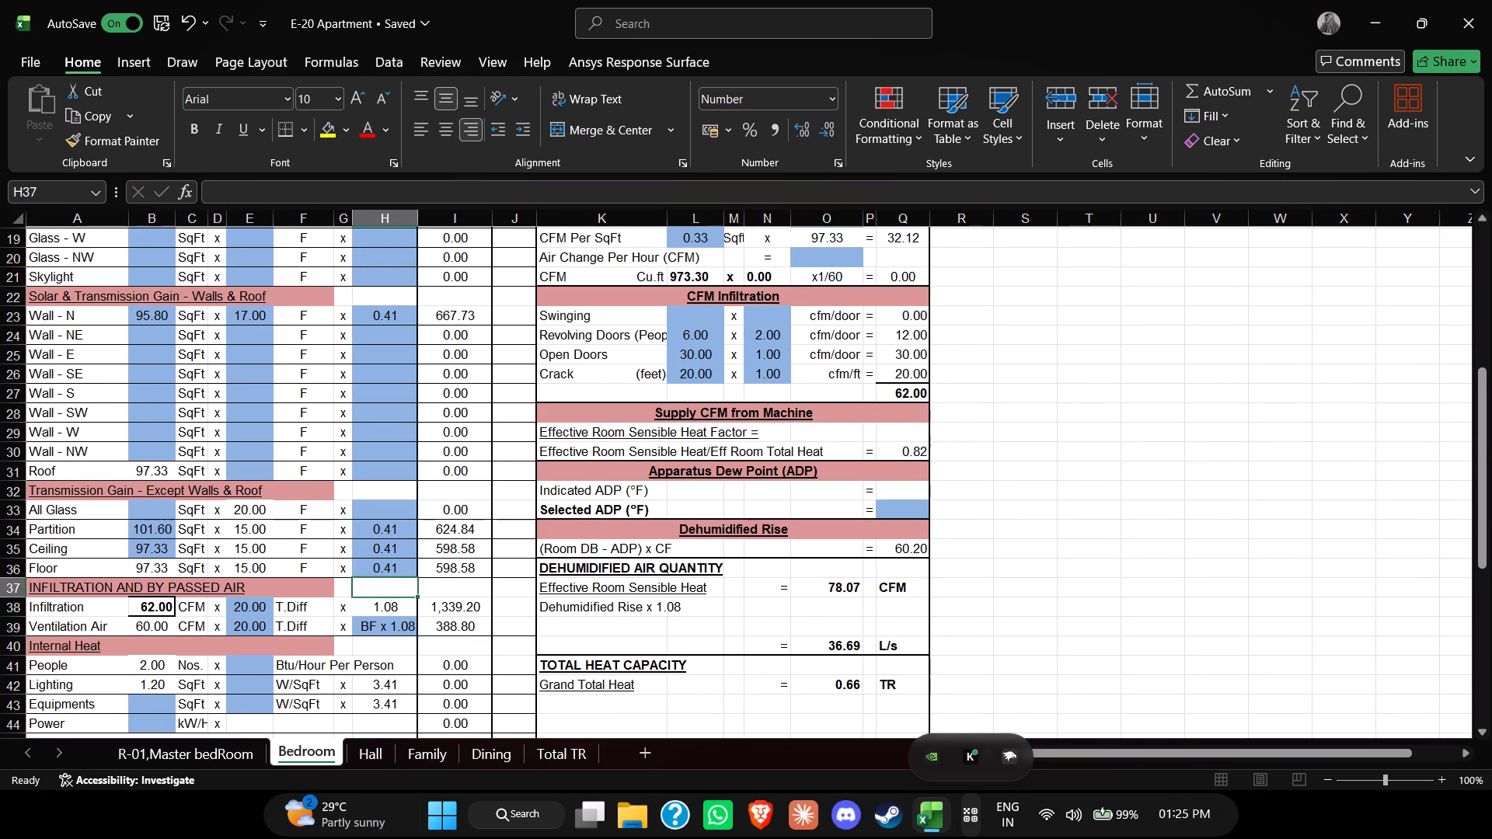
Go to the Btu/Hour Per Person input of the People row under Internal Heat.
scroll(300, 611, down, 2)
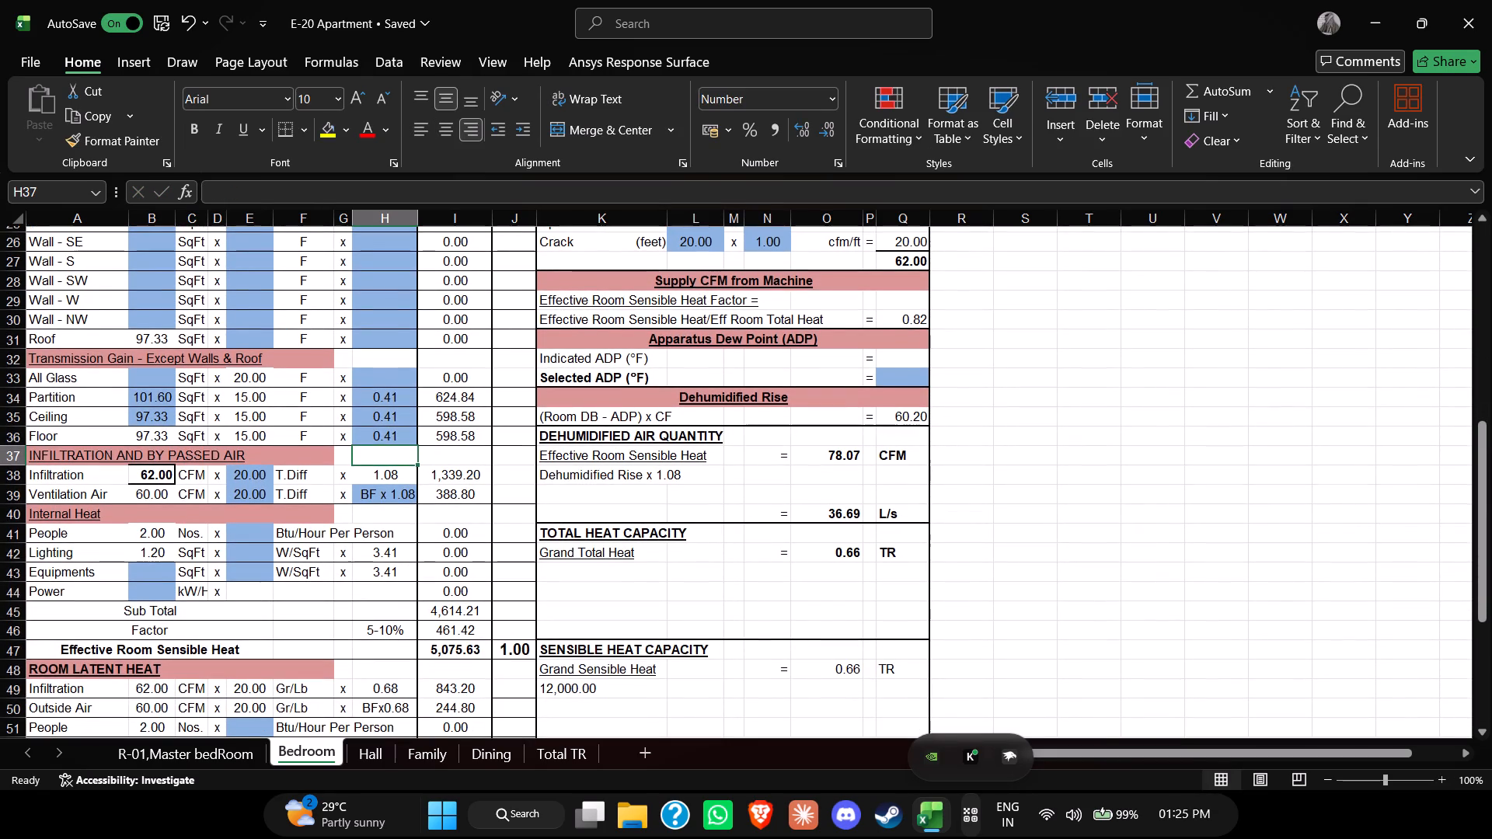
click(242, 530)
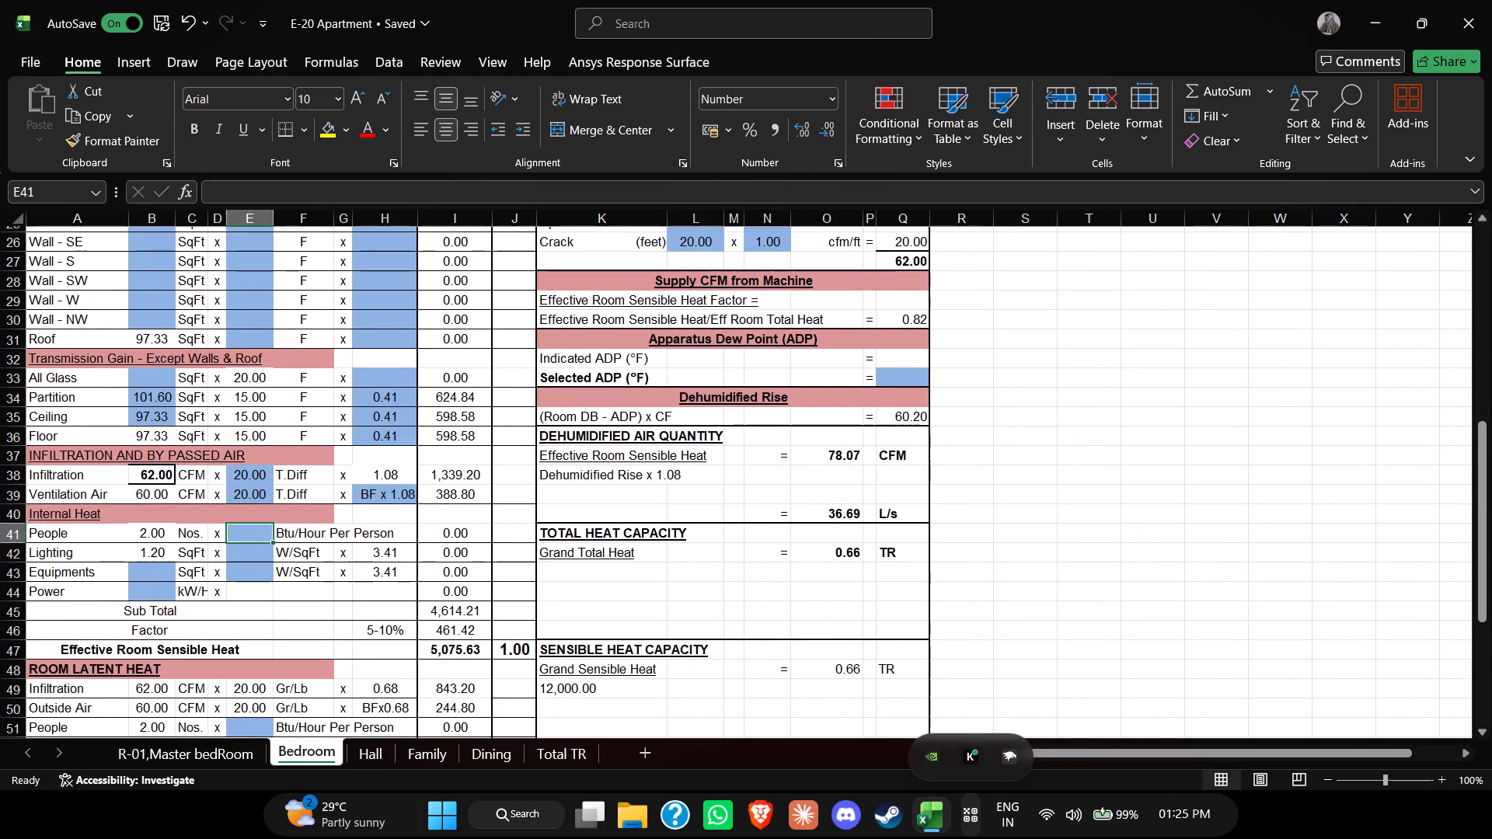
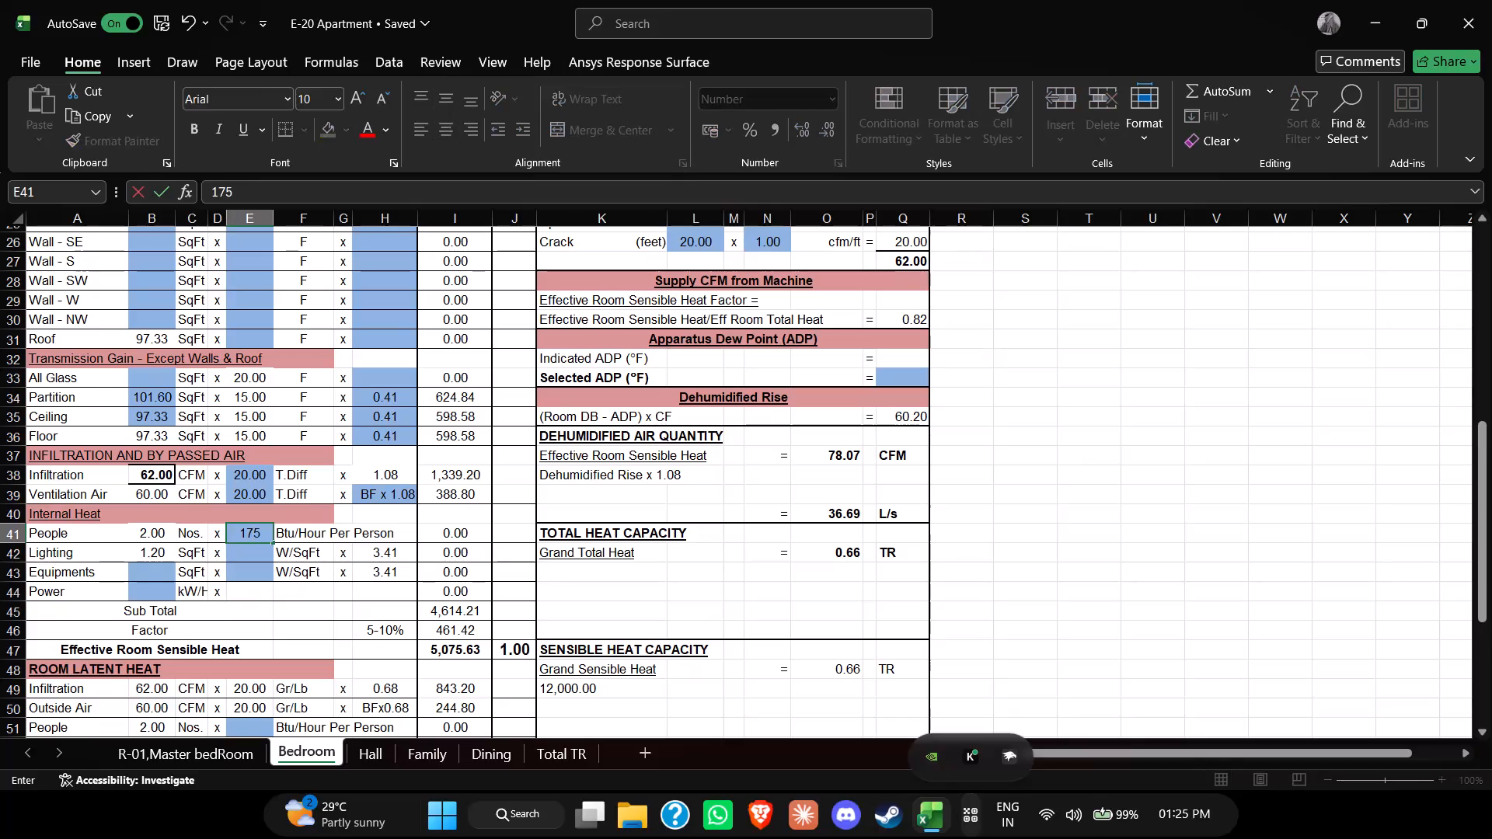
Under Internal Heat, set People to 175 Btu/Hour per person and Lighting to 40 W/SqFt.
key(Return)
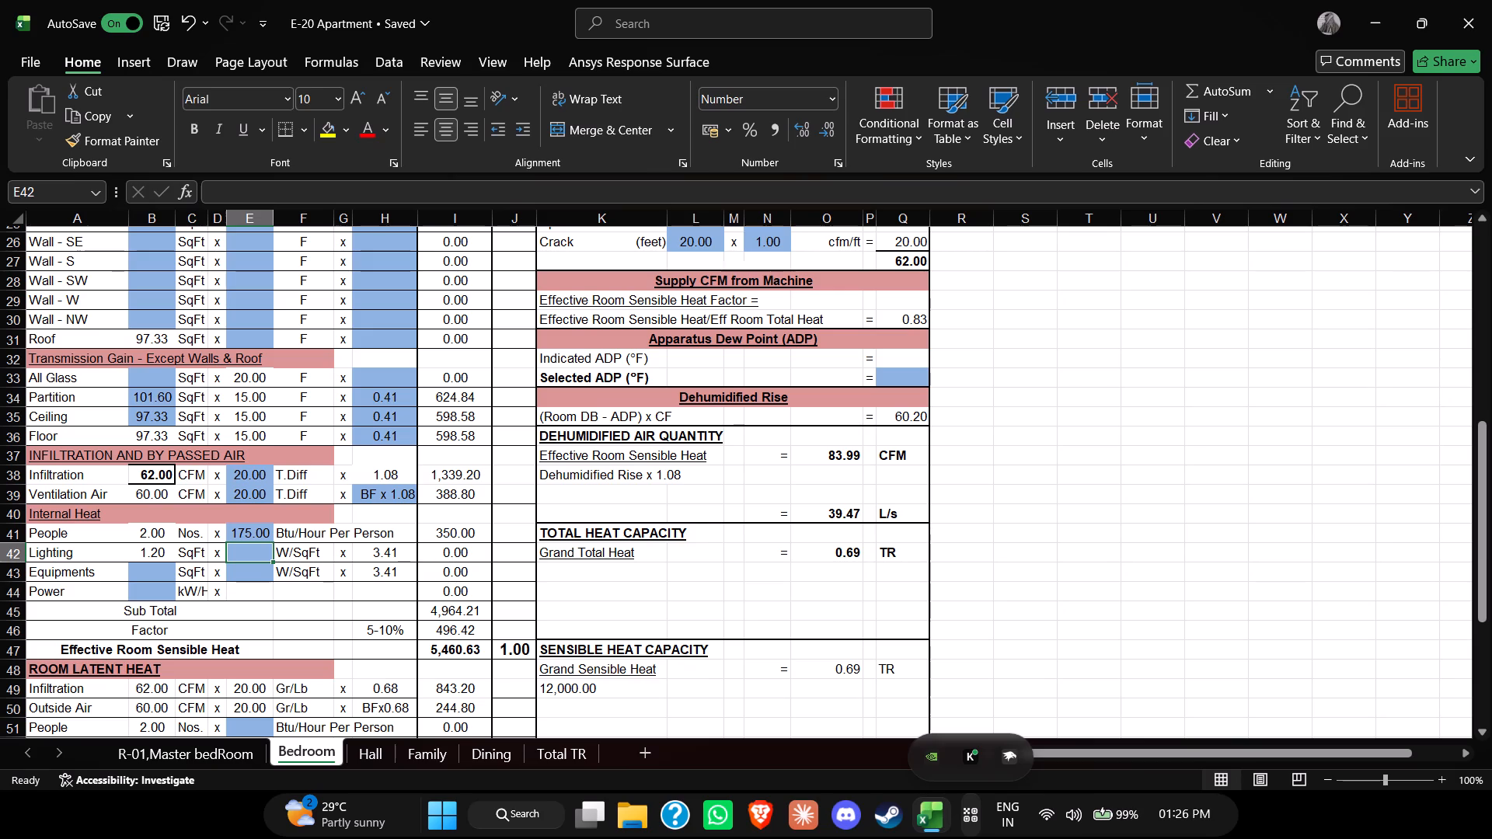
text(40)
key(Return)
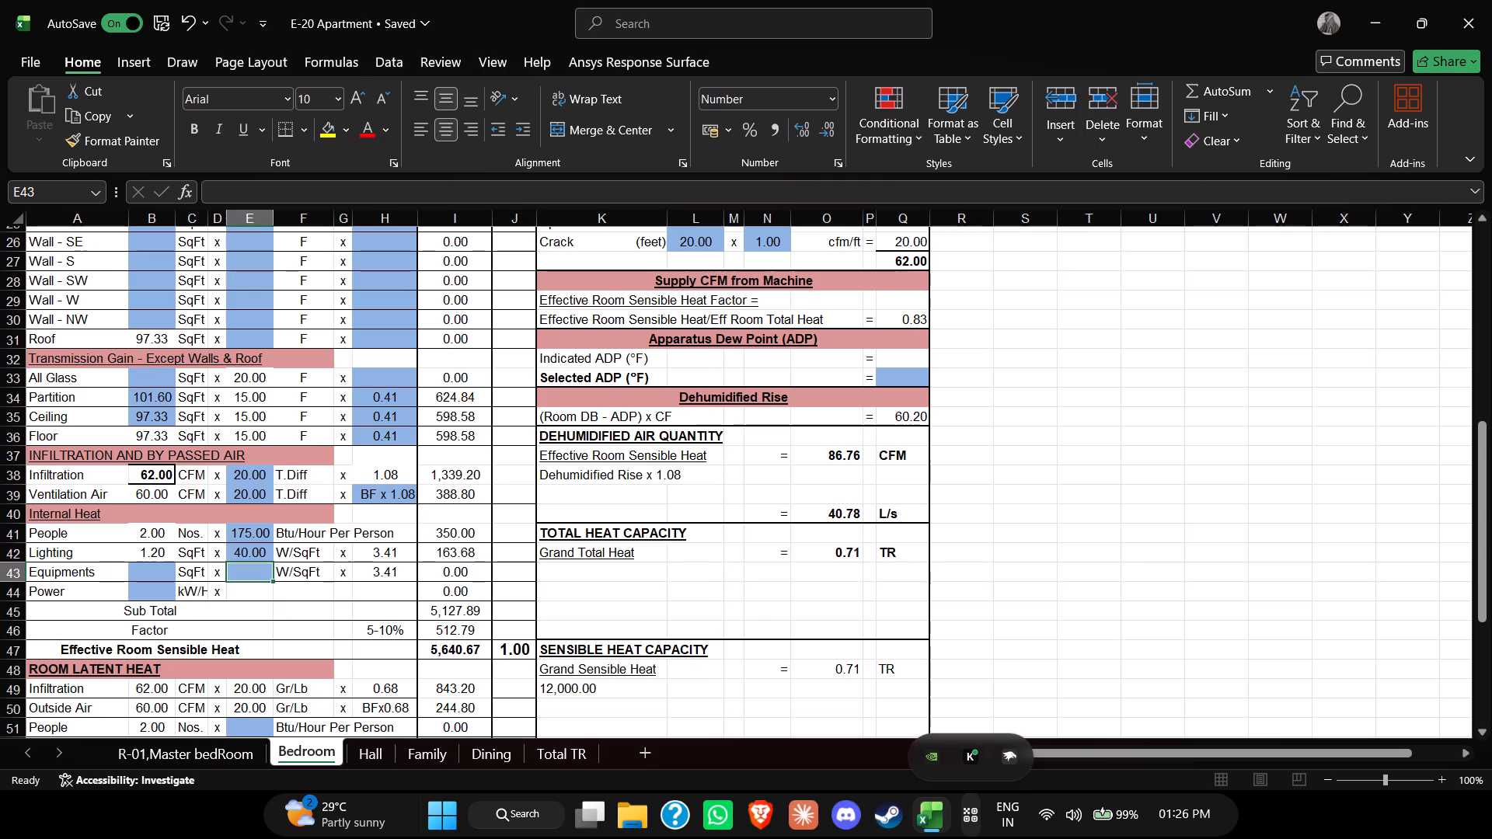
Fill in the Equipments row under Internal Heat with quantity 1 and 510 W/SqFt.
click(155, 573)
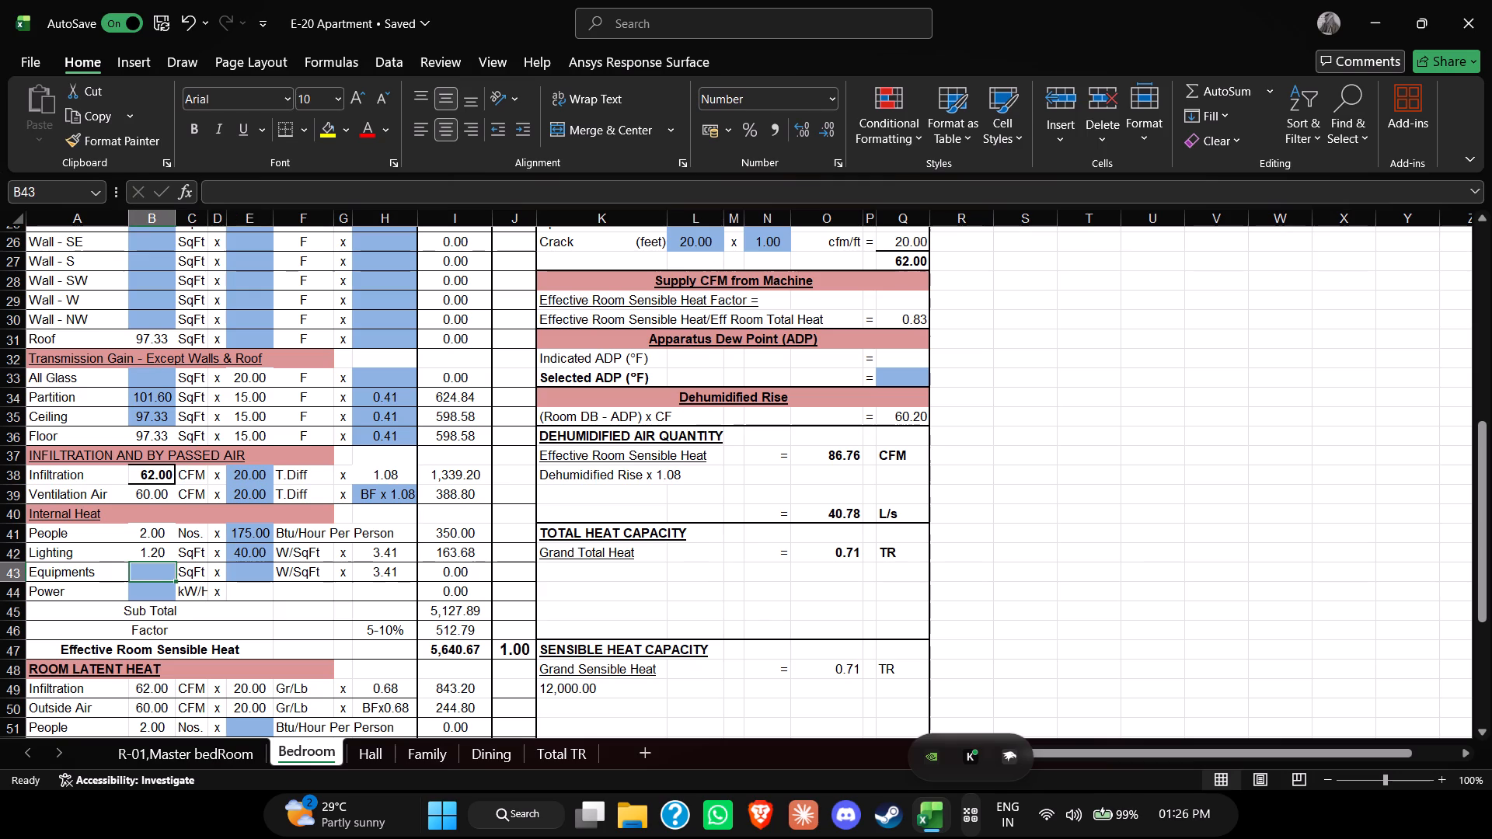
key(1)
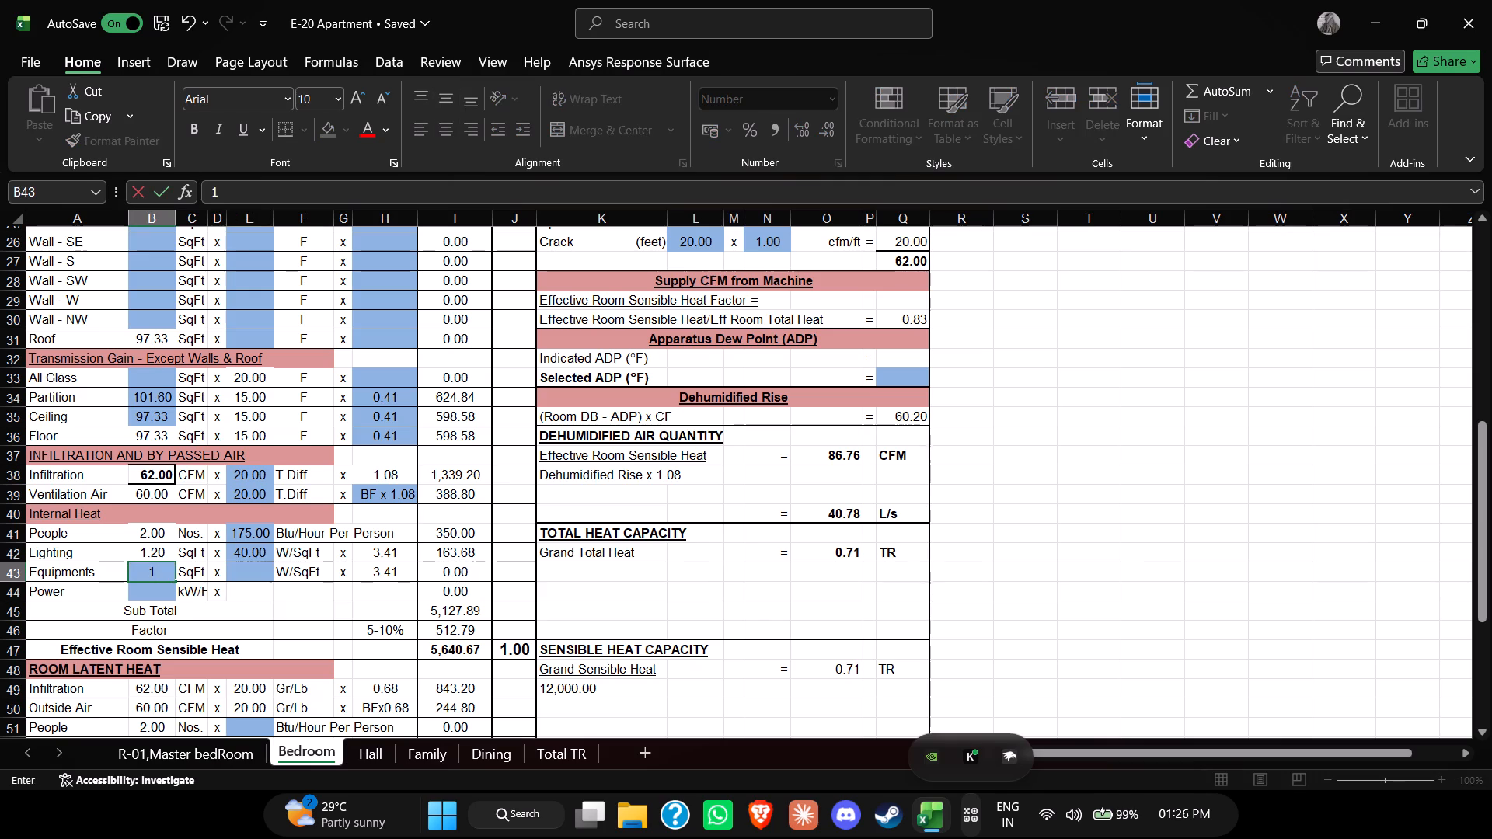
click(266, 577)
text(510)
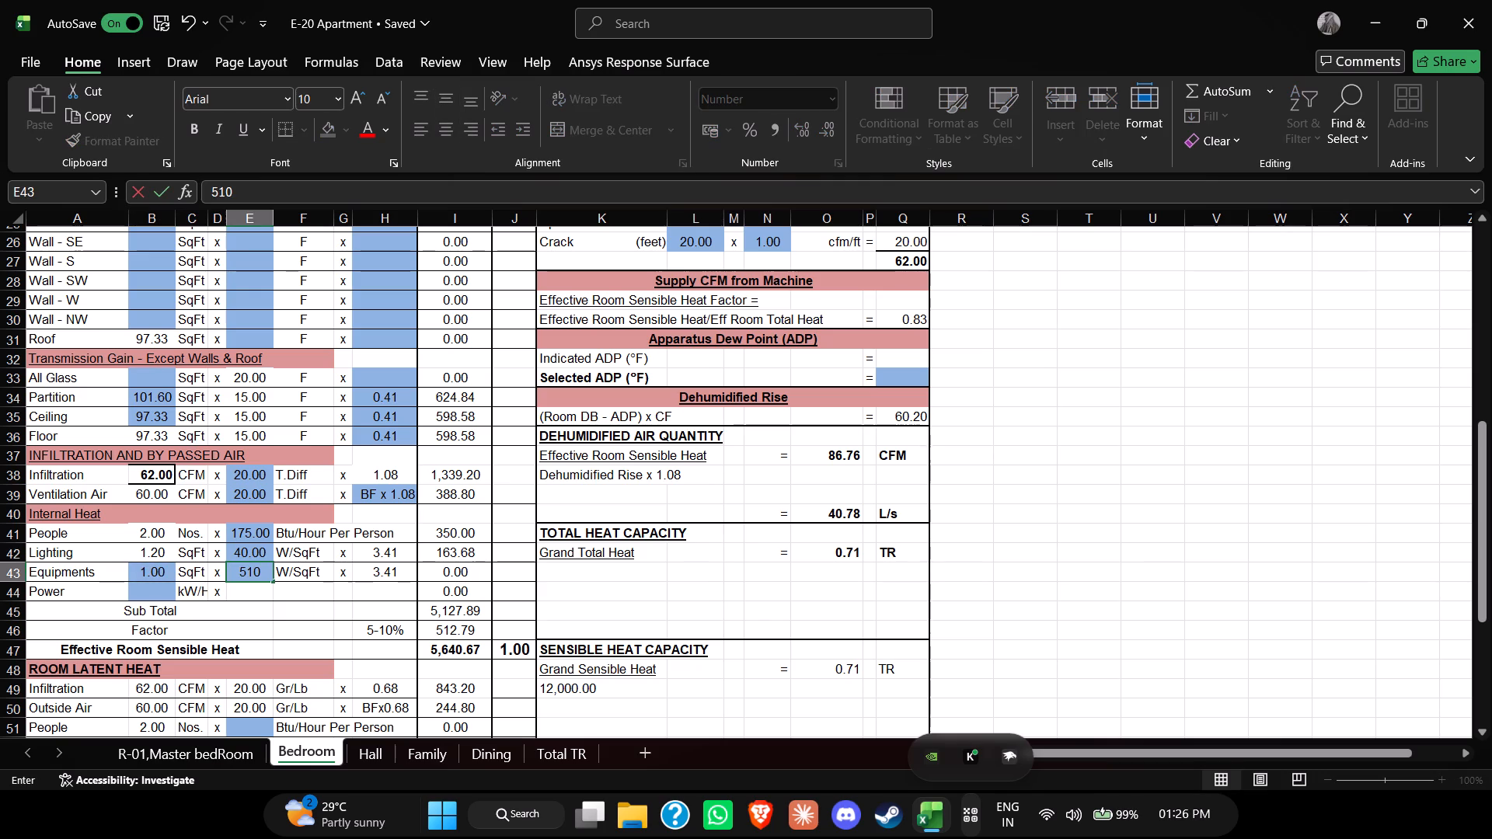
key(Return)
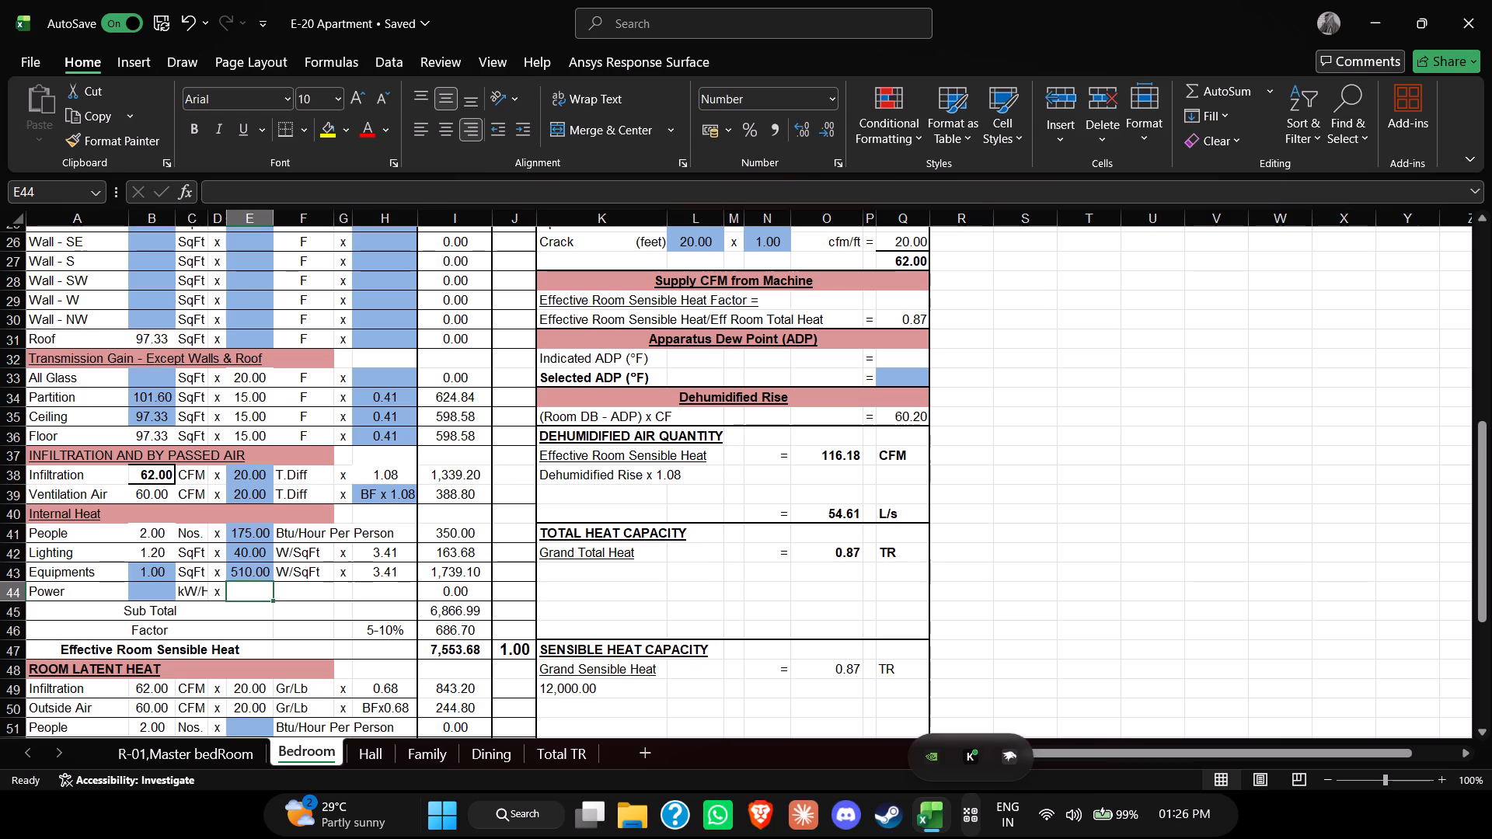
Set the People row under Room Latent Heat to 175 Btu/Hour per person.
scroll(298, 570, down, 2)
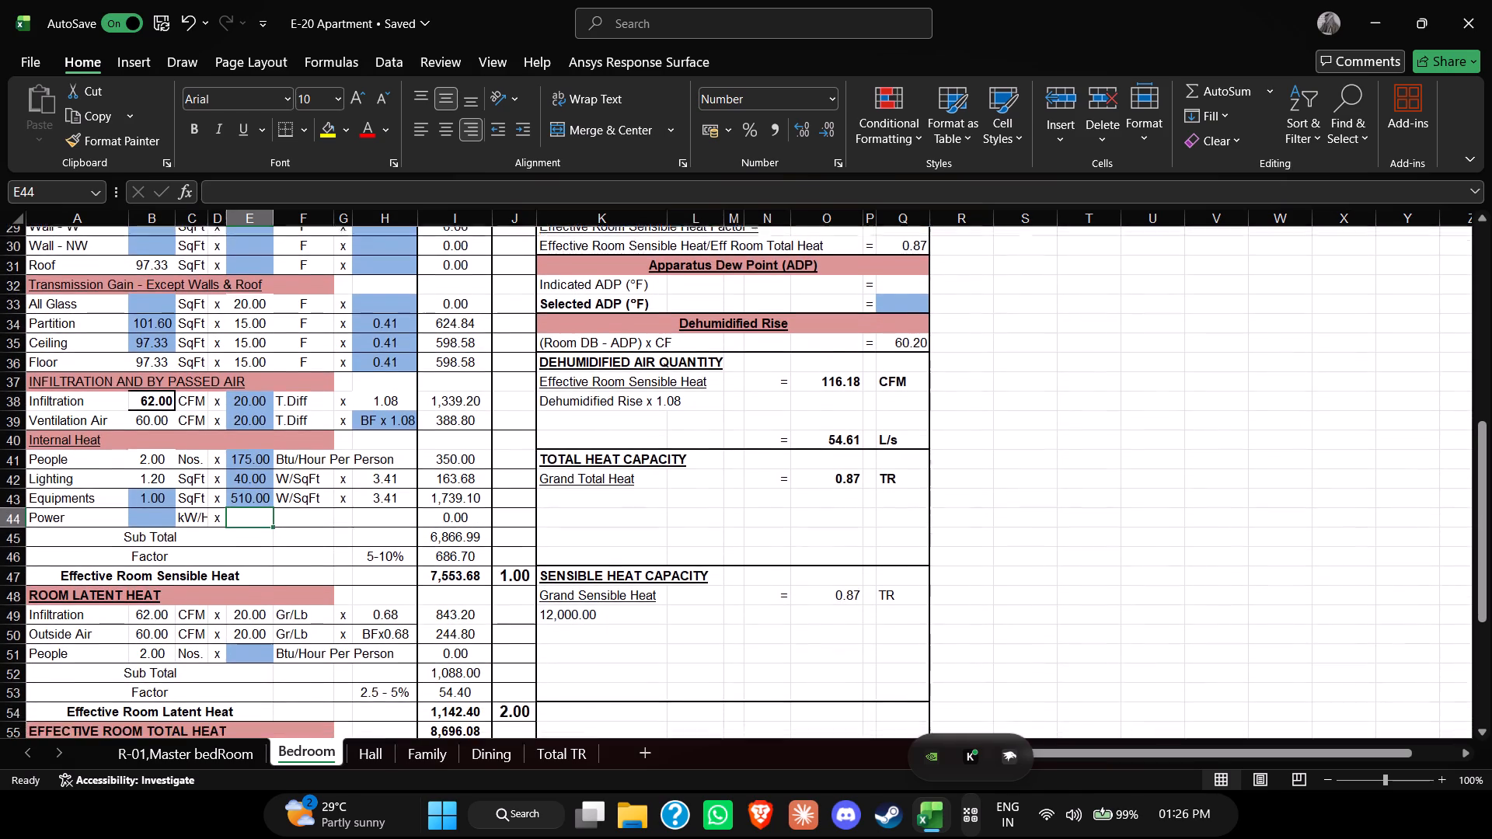
scroll(298, 570, down, 2)
click(246, 562)
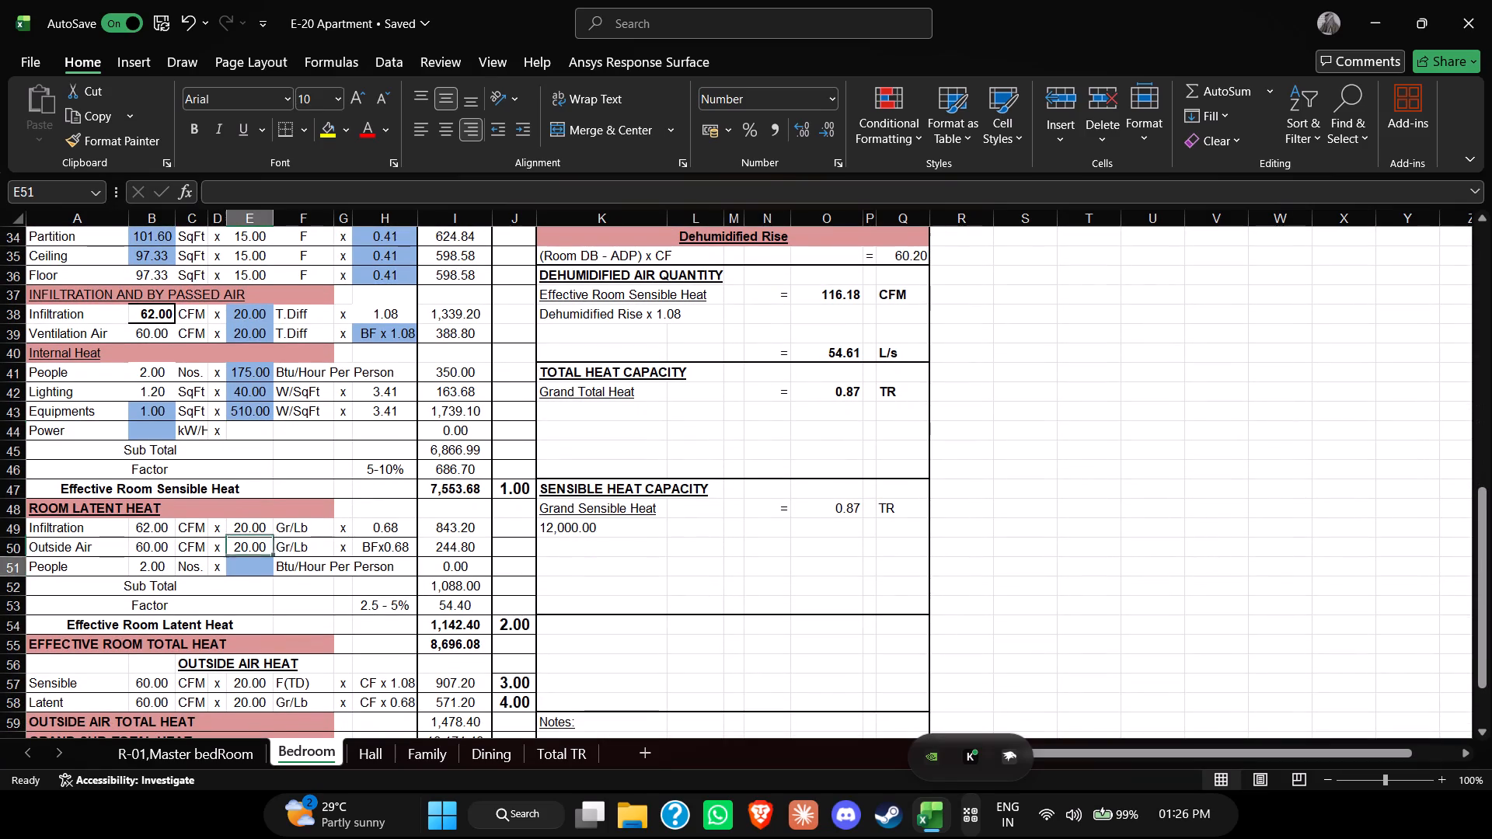
text(175)
key(Return)
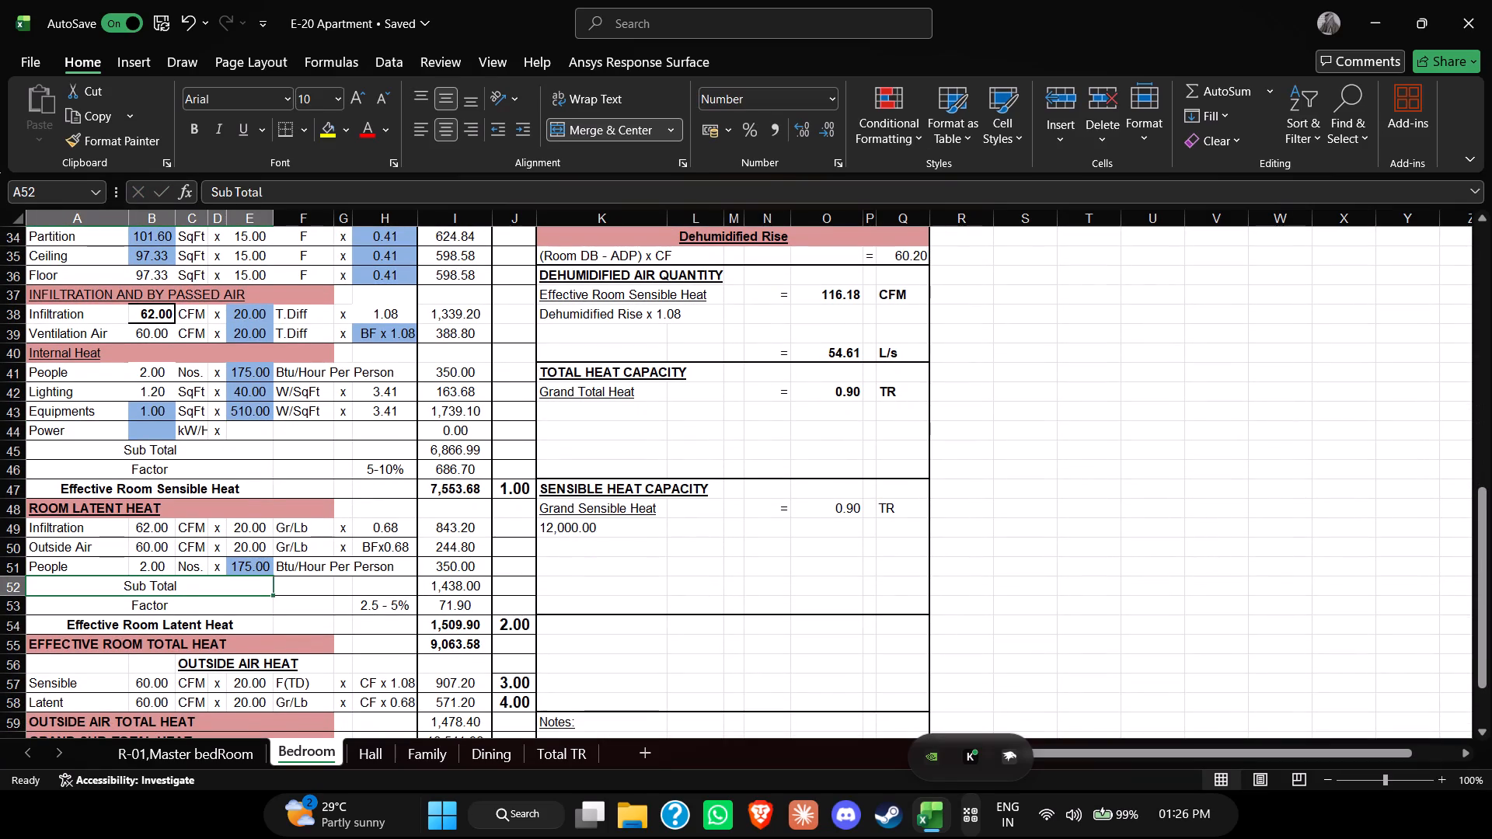
Save the workbook with the completed Bedroom sheet.
scroll(246, 562, down, 2)
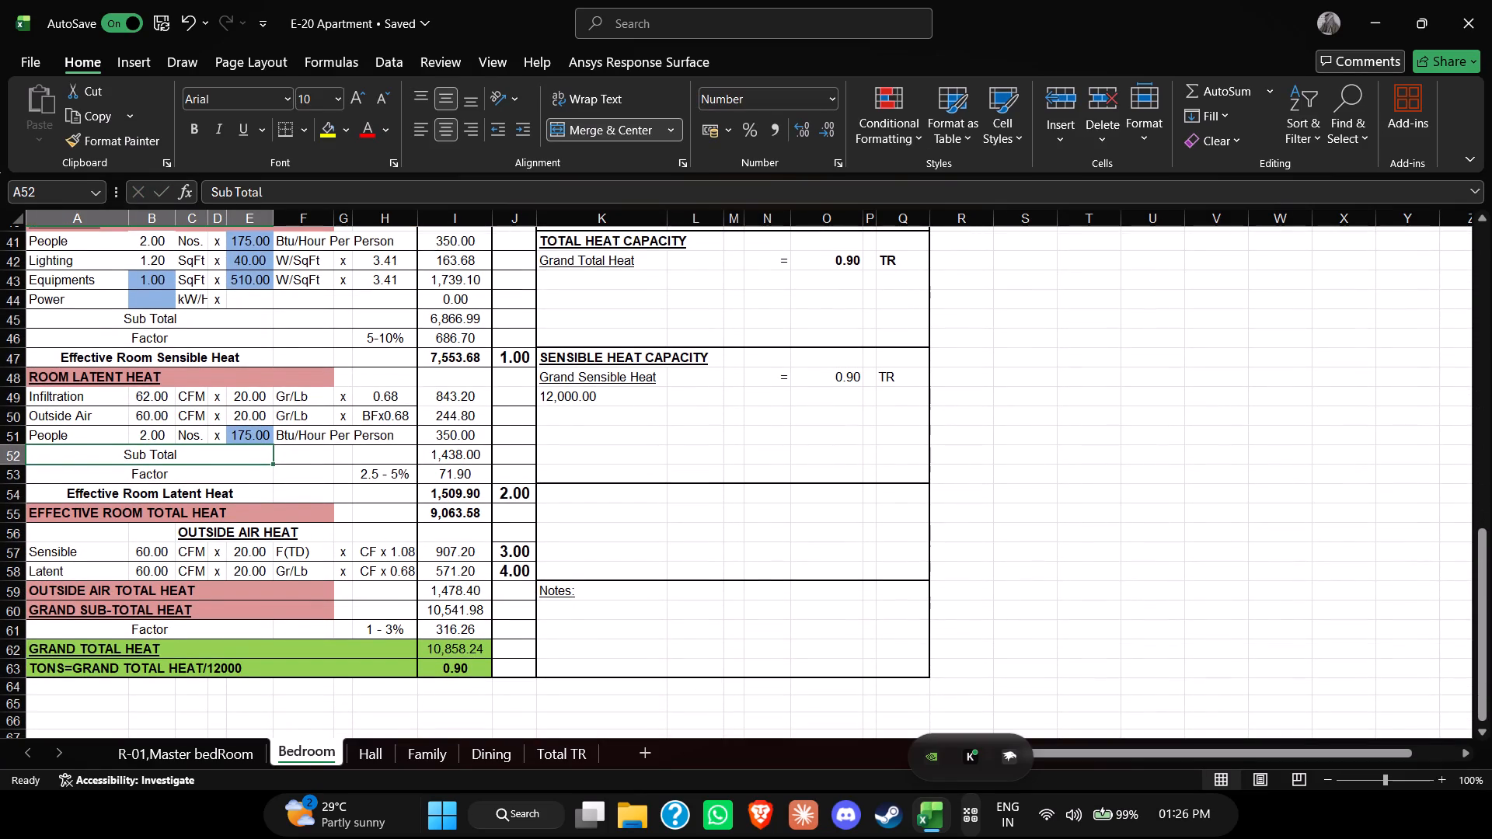
click(160, 26)
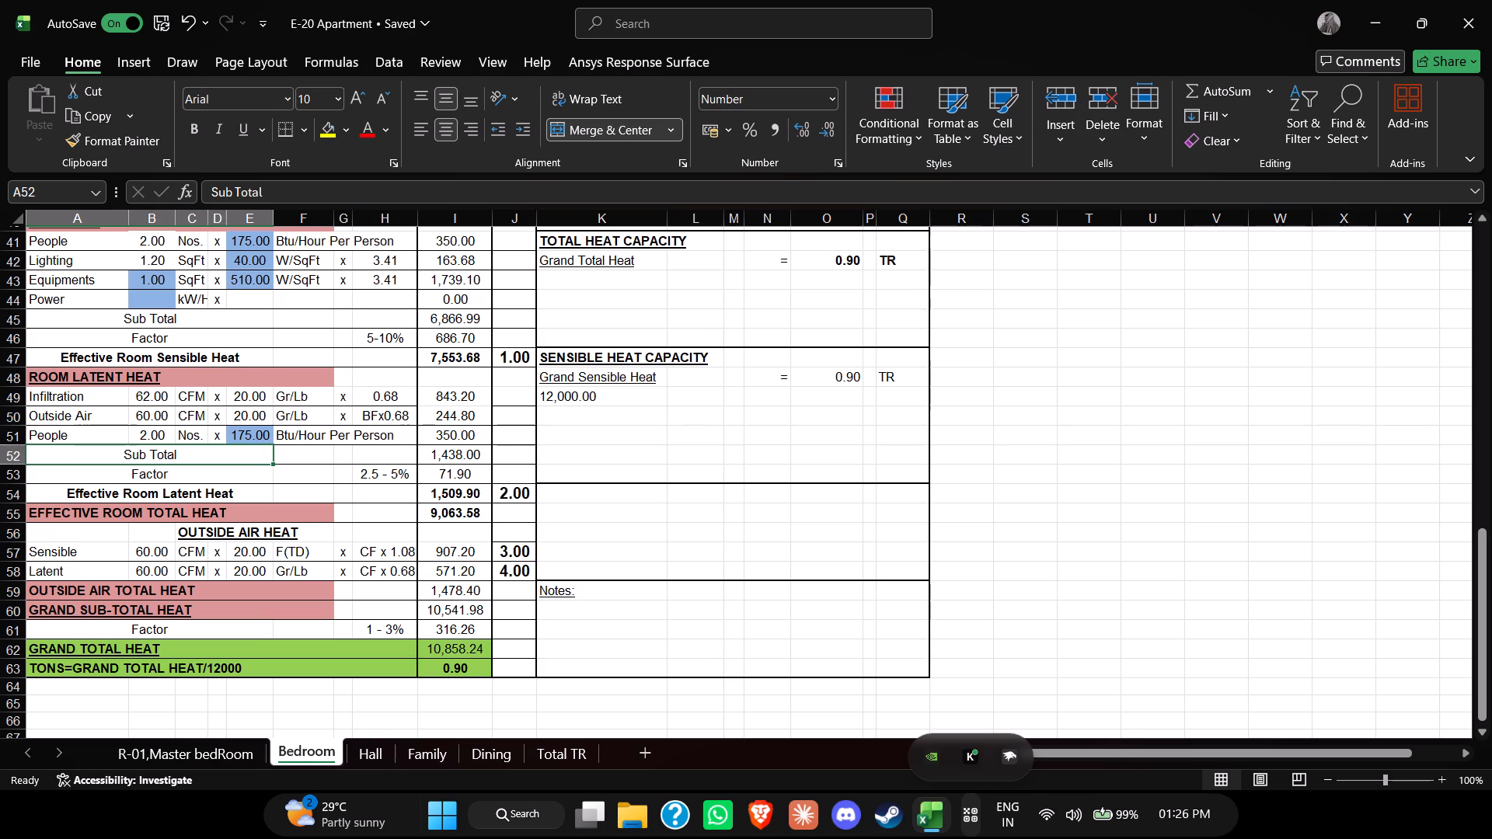
On the Hall sheet, set the floor to Second Floor and the space reference to Hall.
click(385, 750)
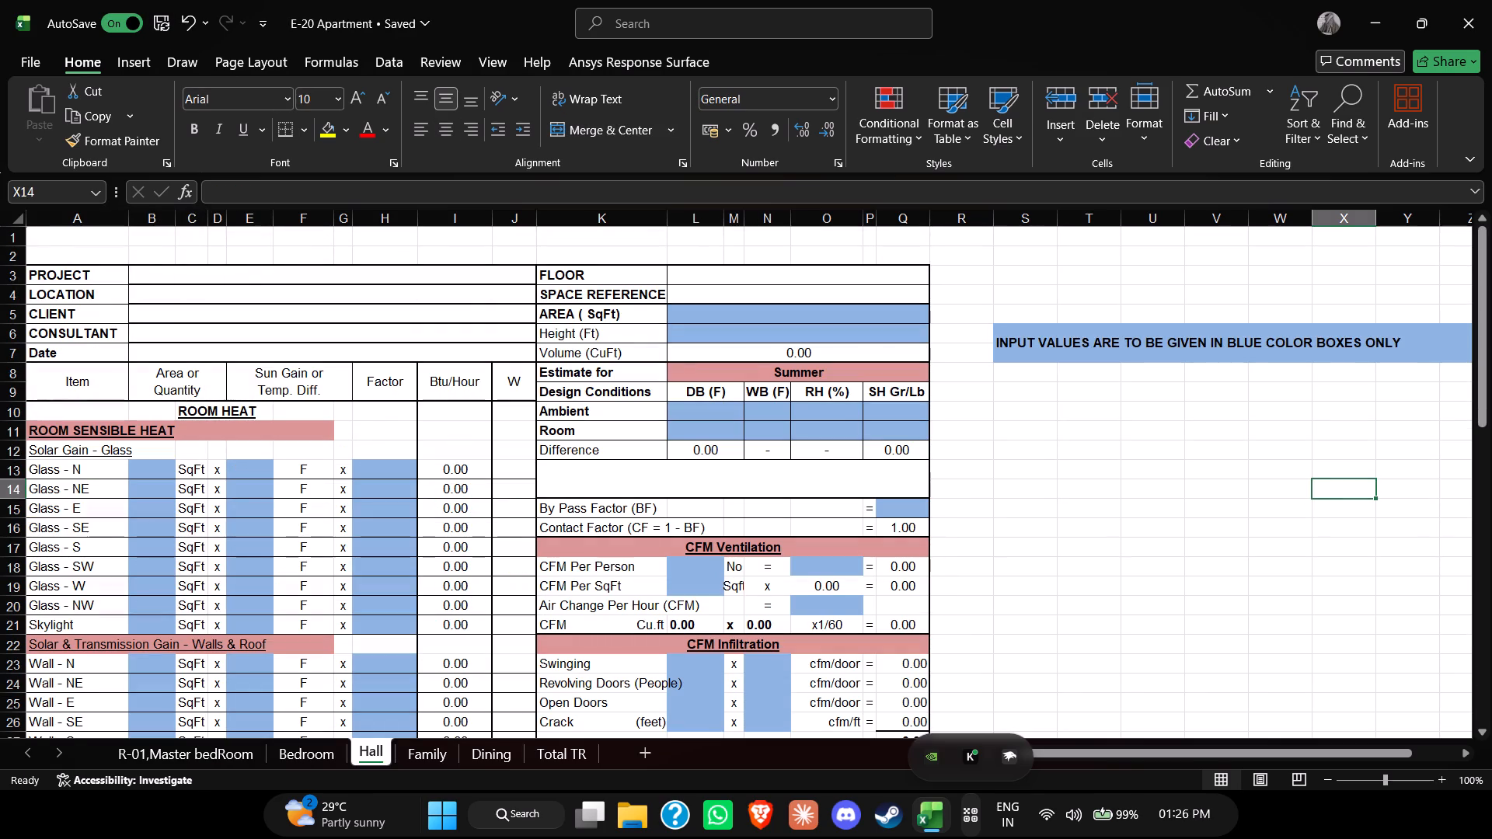
click(757, 277)
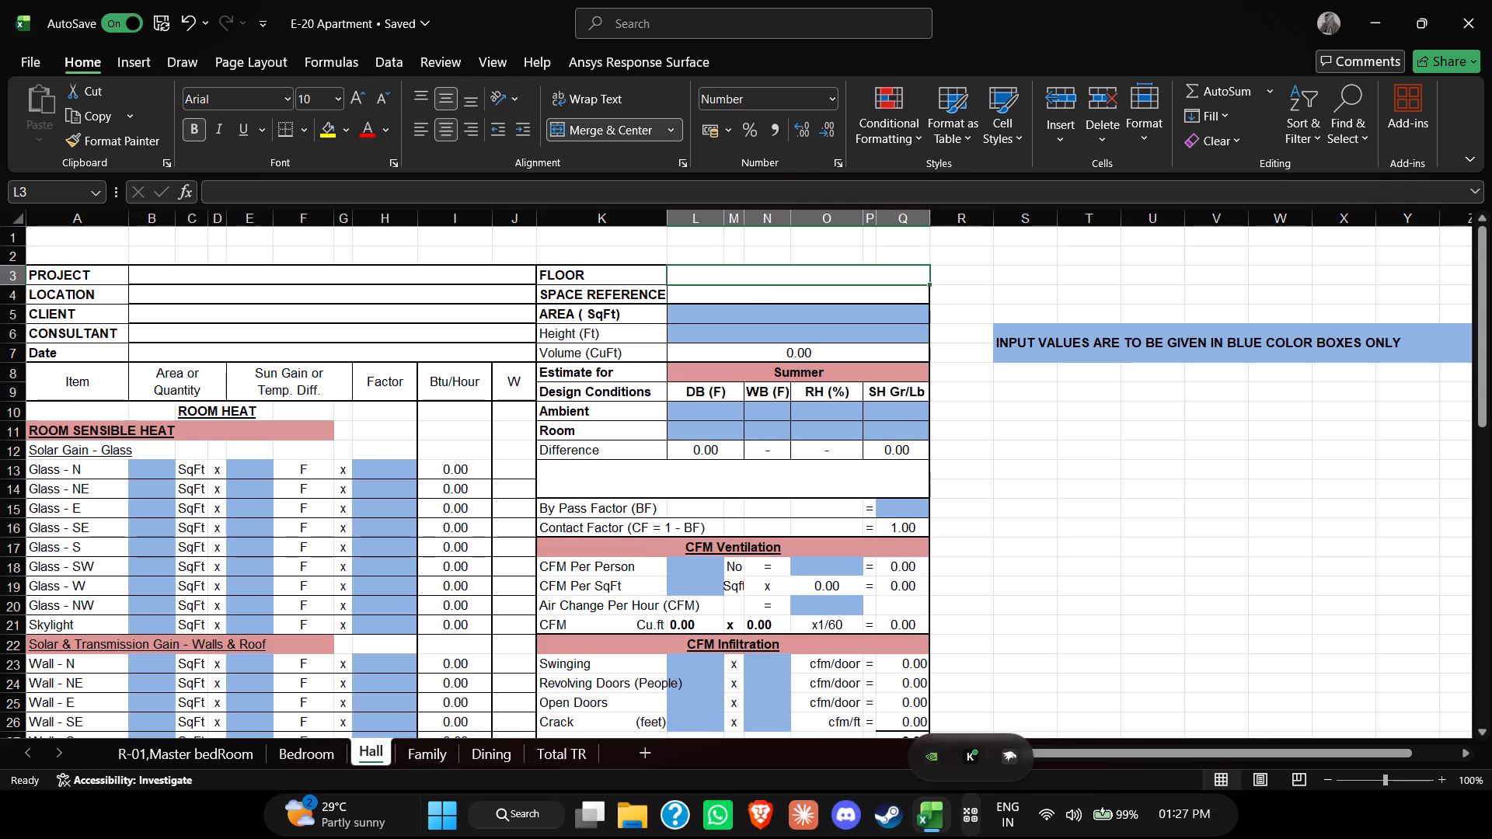
text(Seciond)
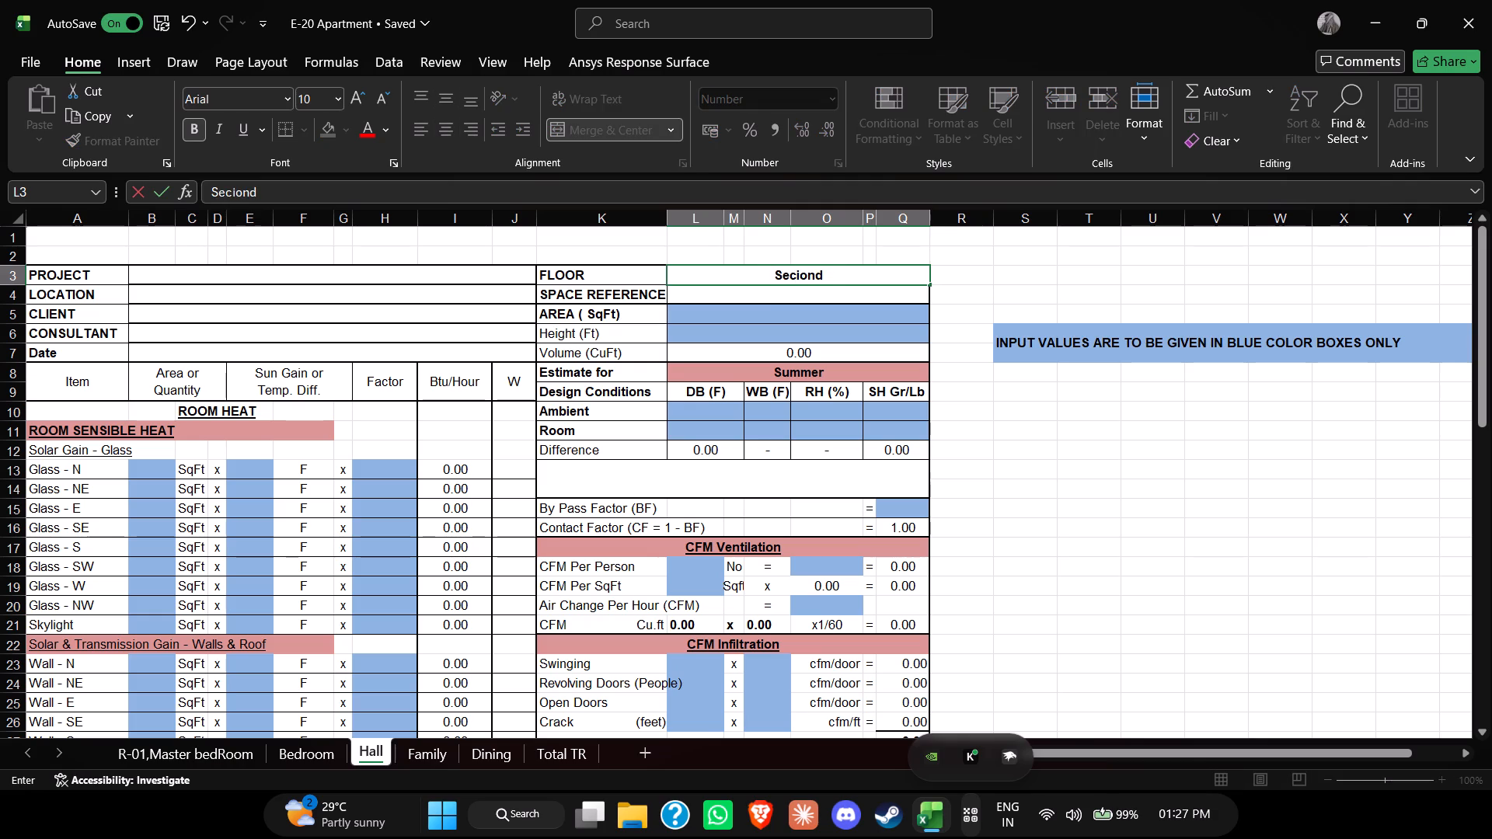
key(BackSpace)
key(BackSpace)
key(BackSpace)
key(BackSpace)
text(ond Floor)
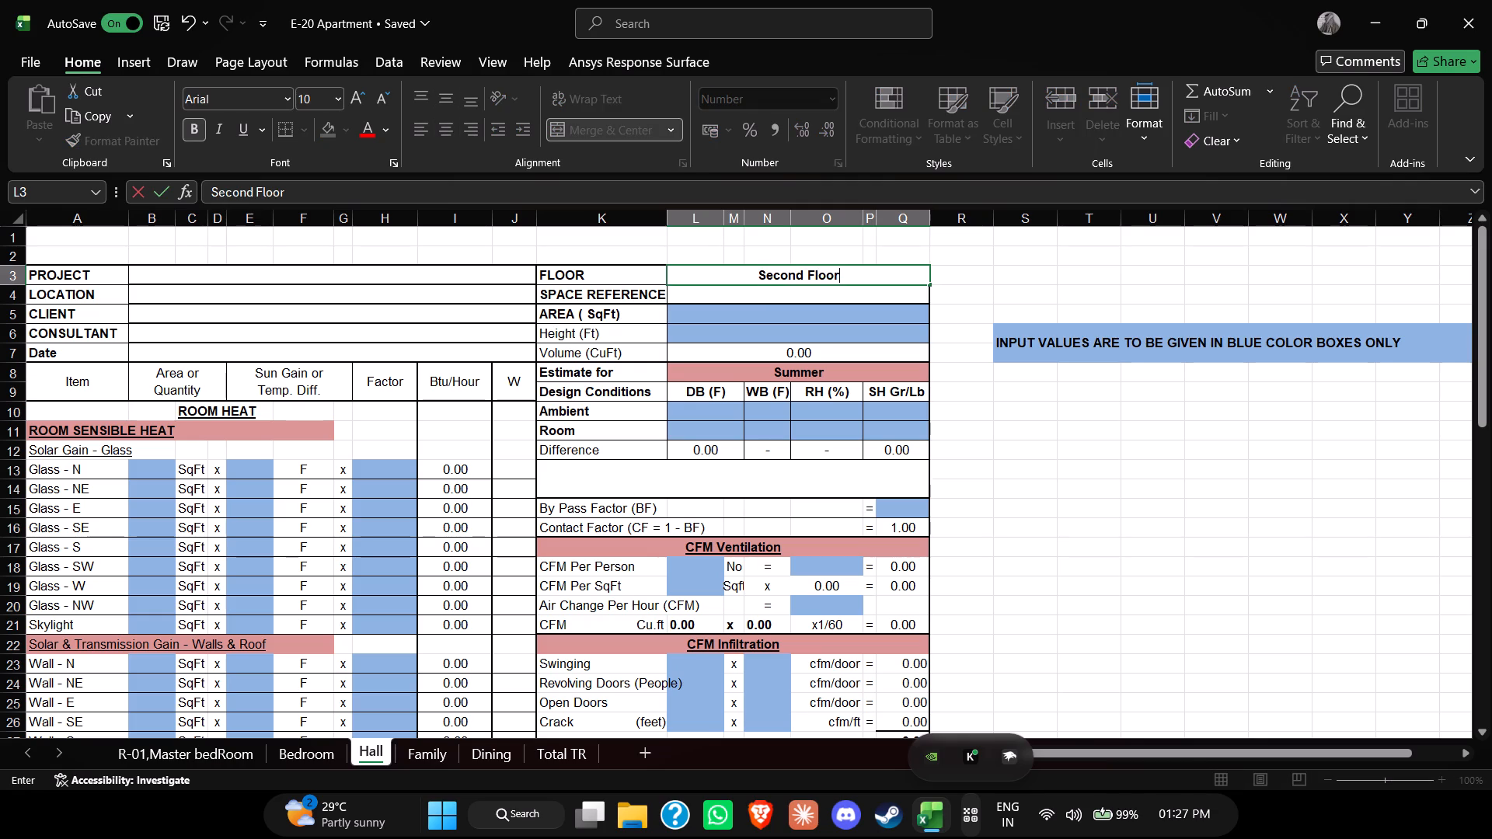
key(space)
click(804, 296)
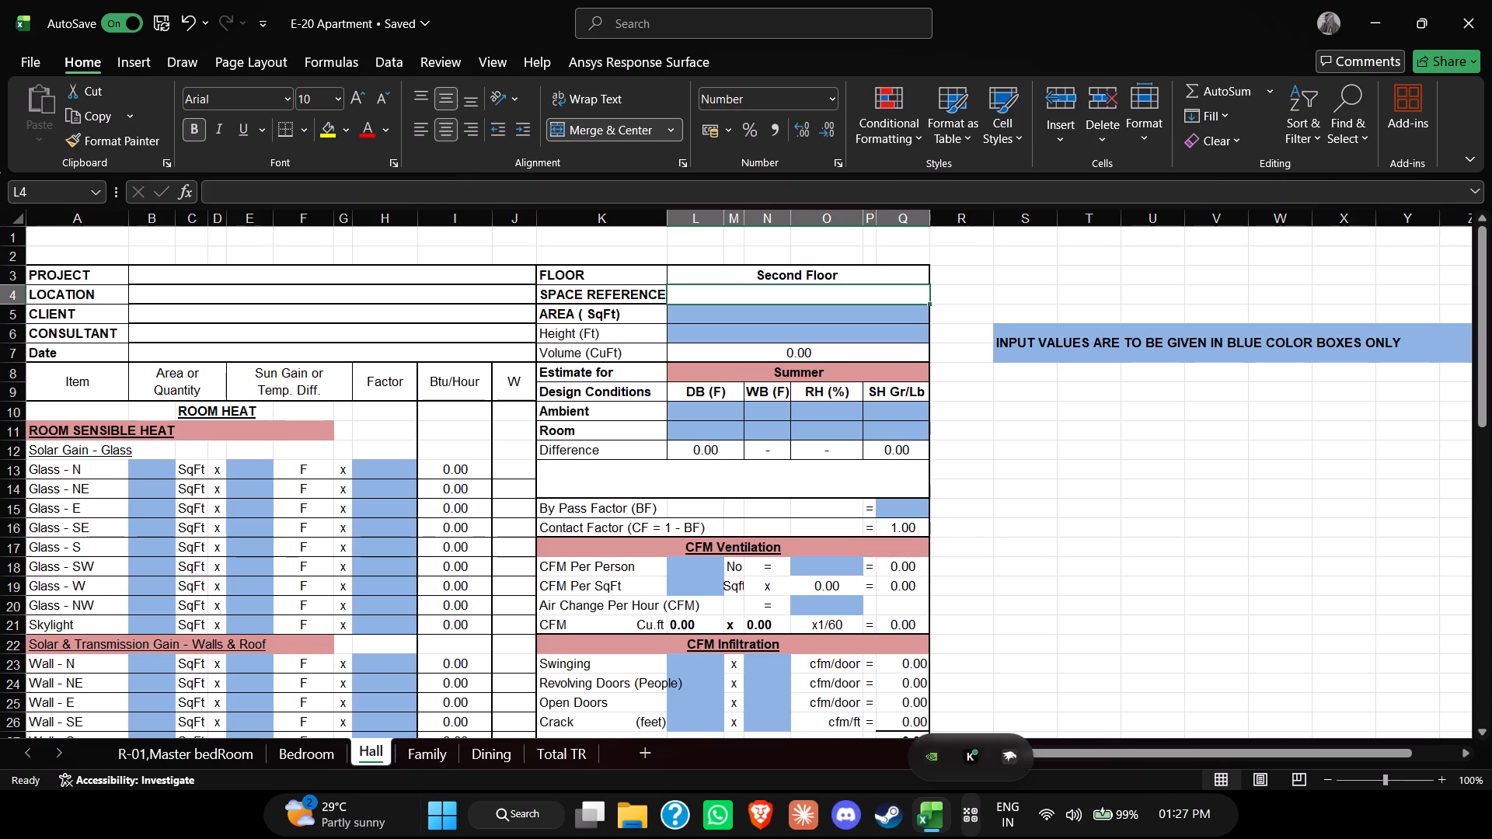
key(shift+h)
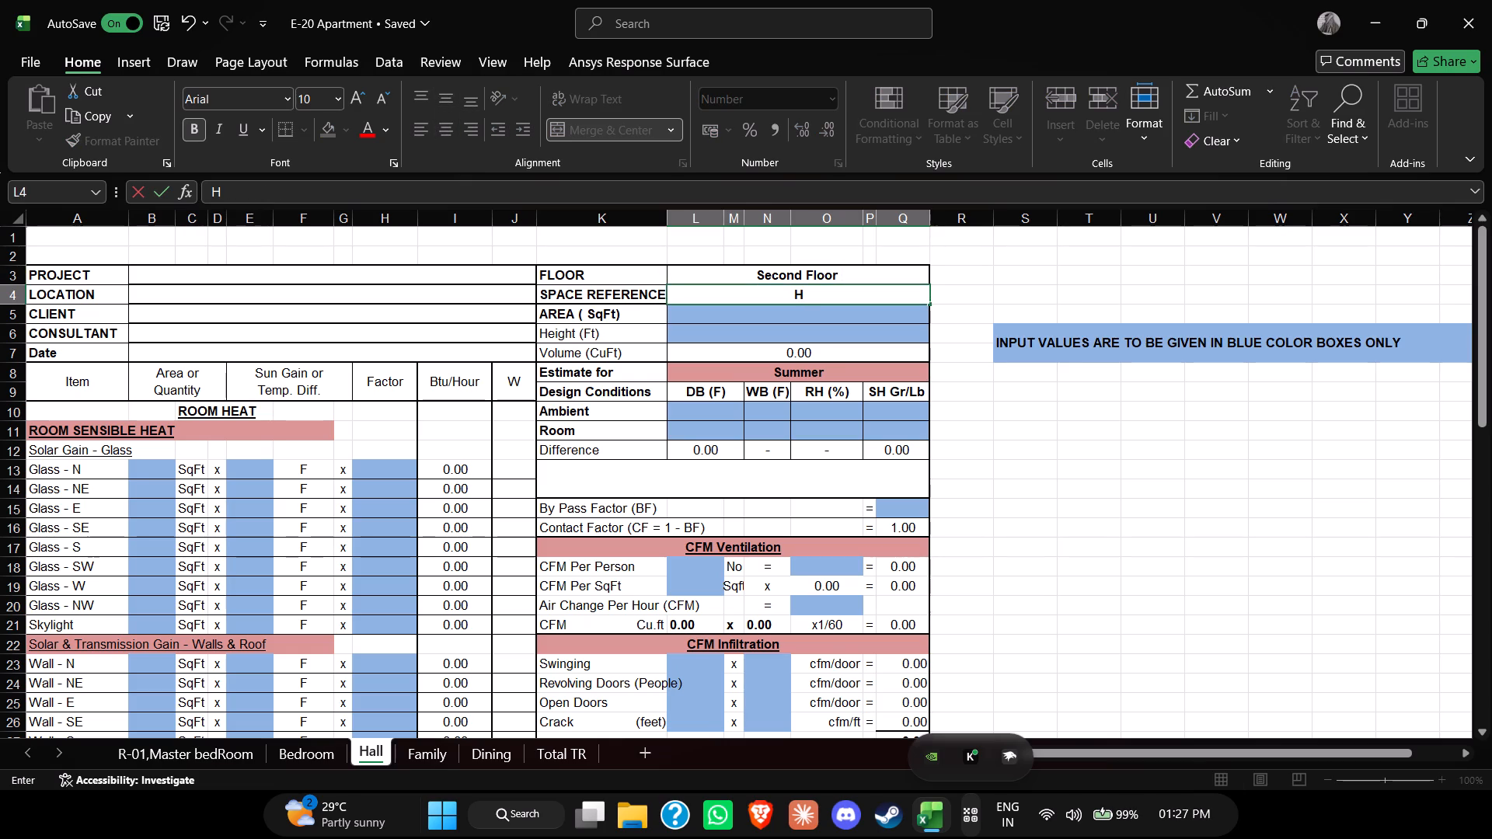
text(all)
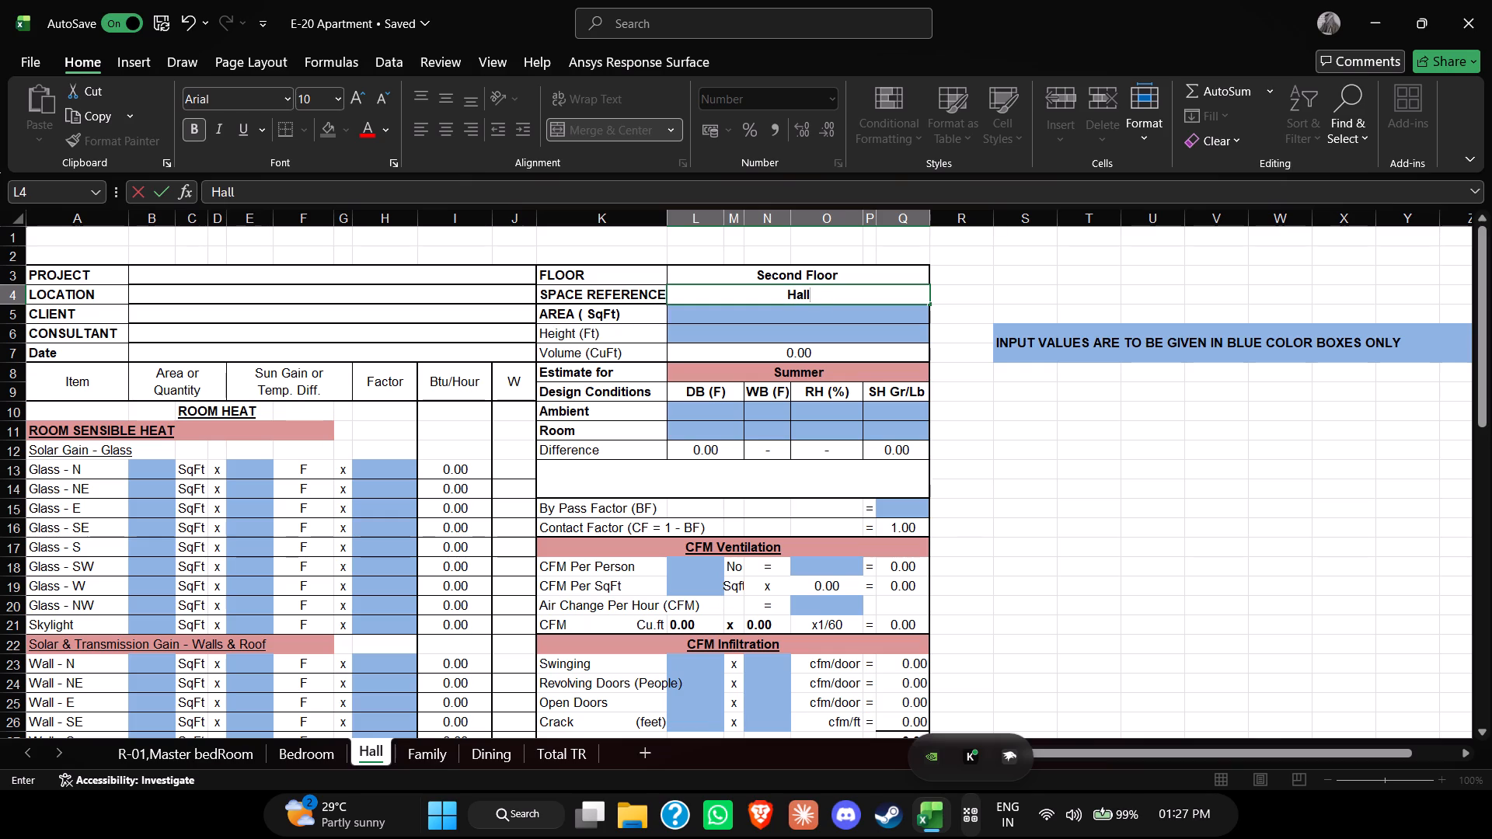
click(793, 314)
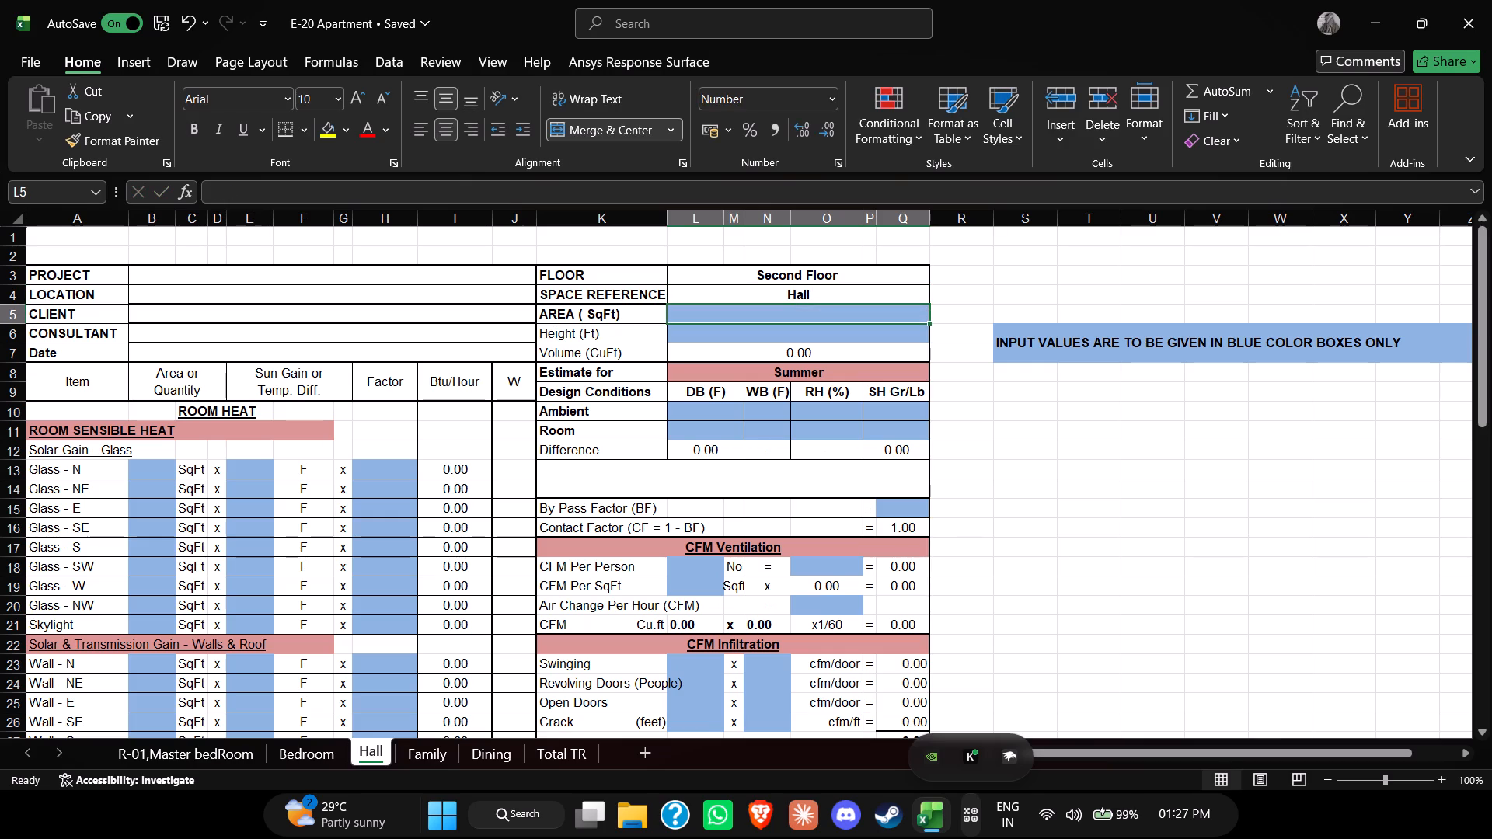
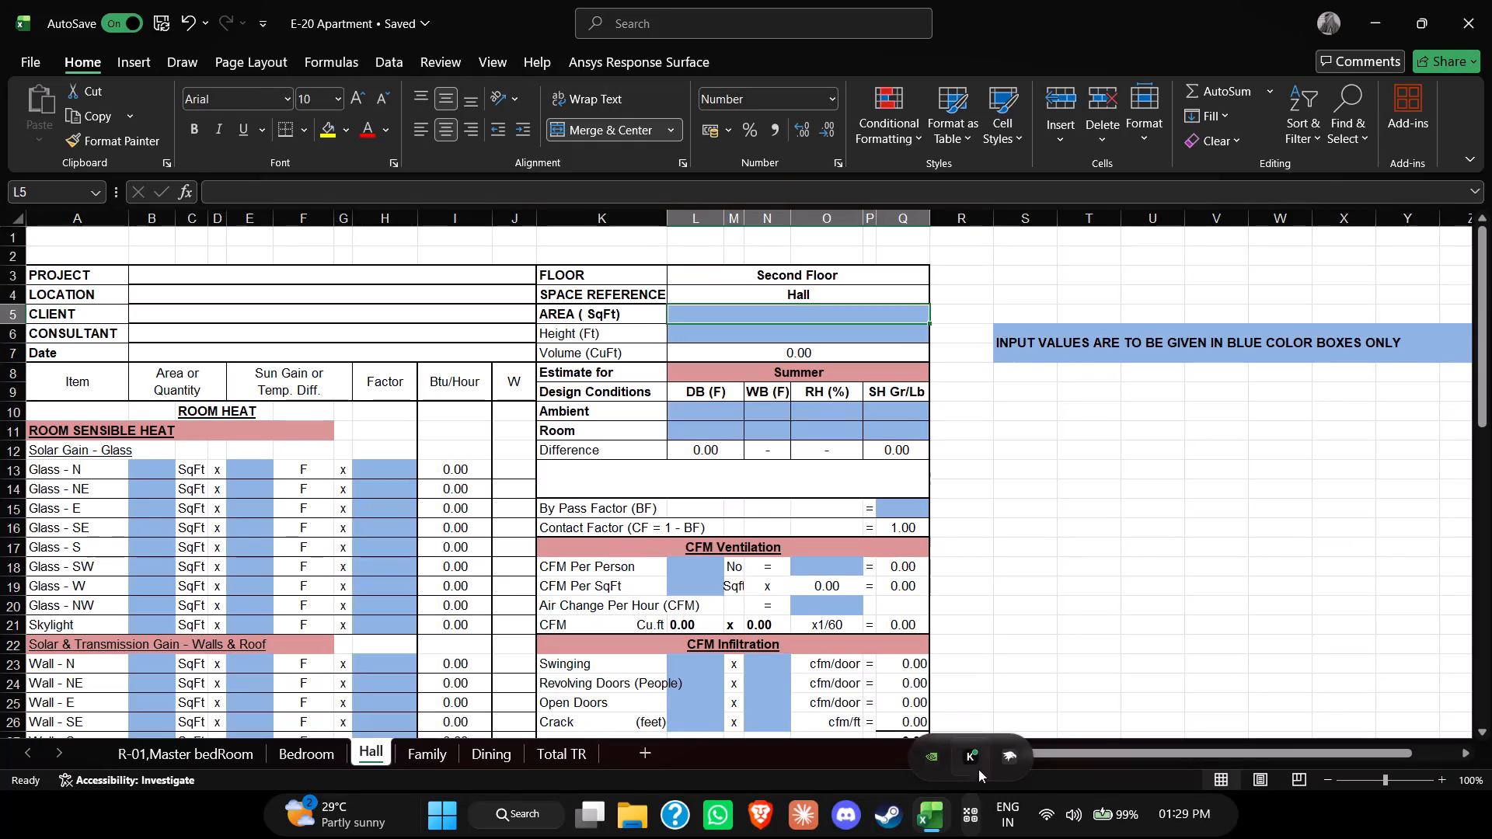
Search Windows for "backgrou" and open the Customize app background activity setting.
click(968, 824)
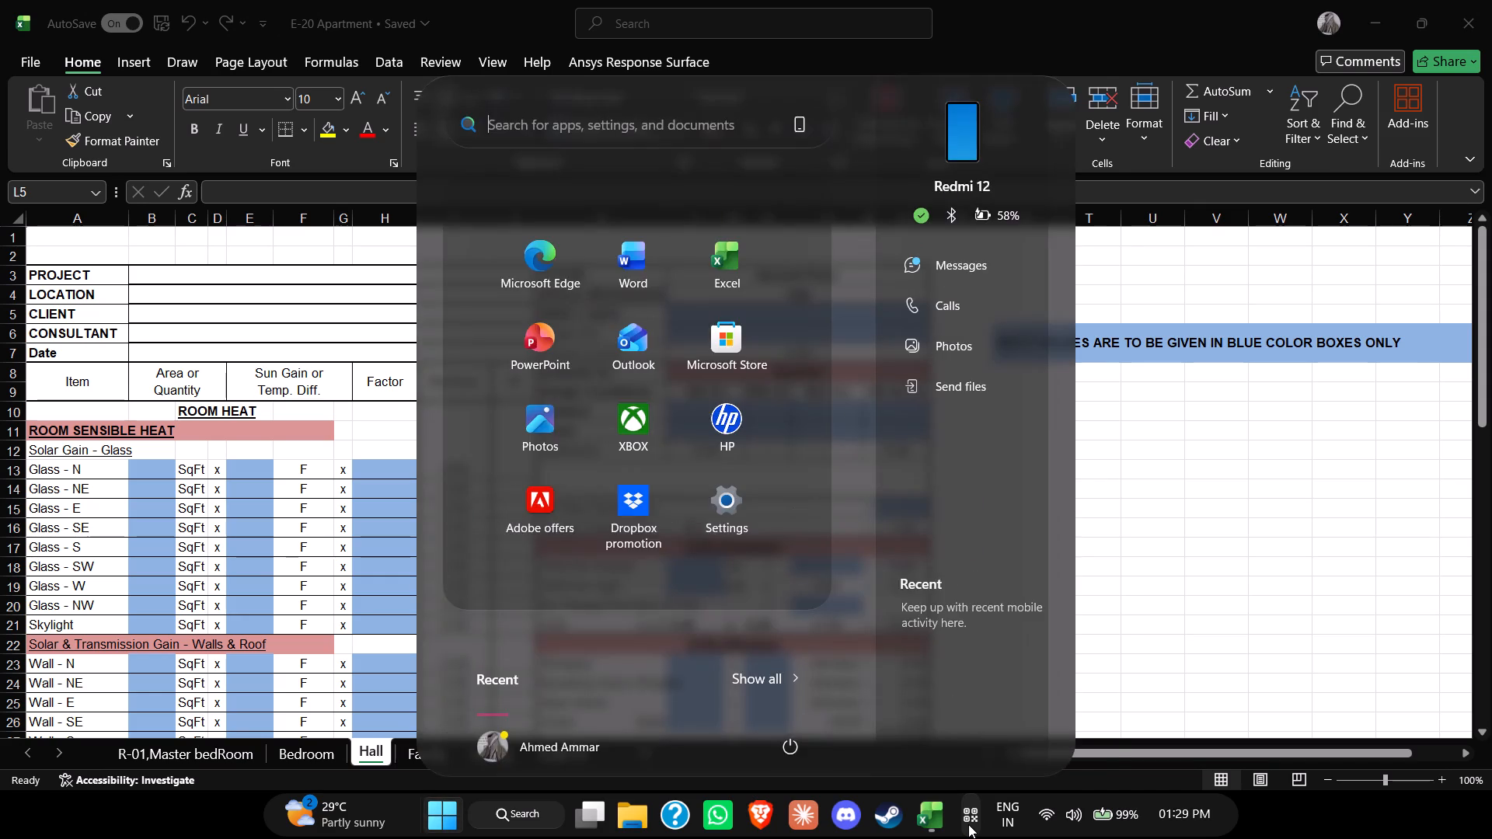
text(bac)
key(k)
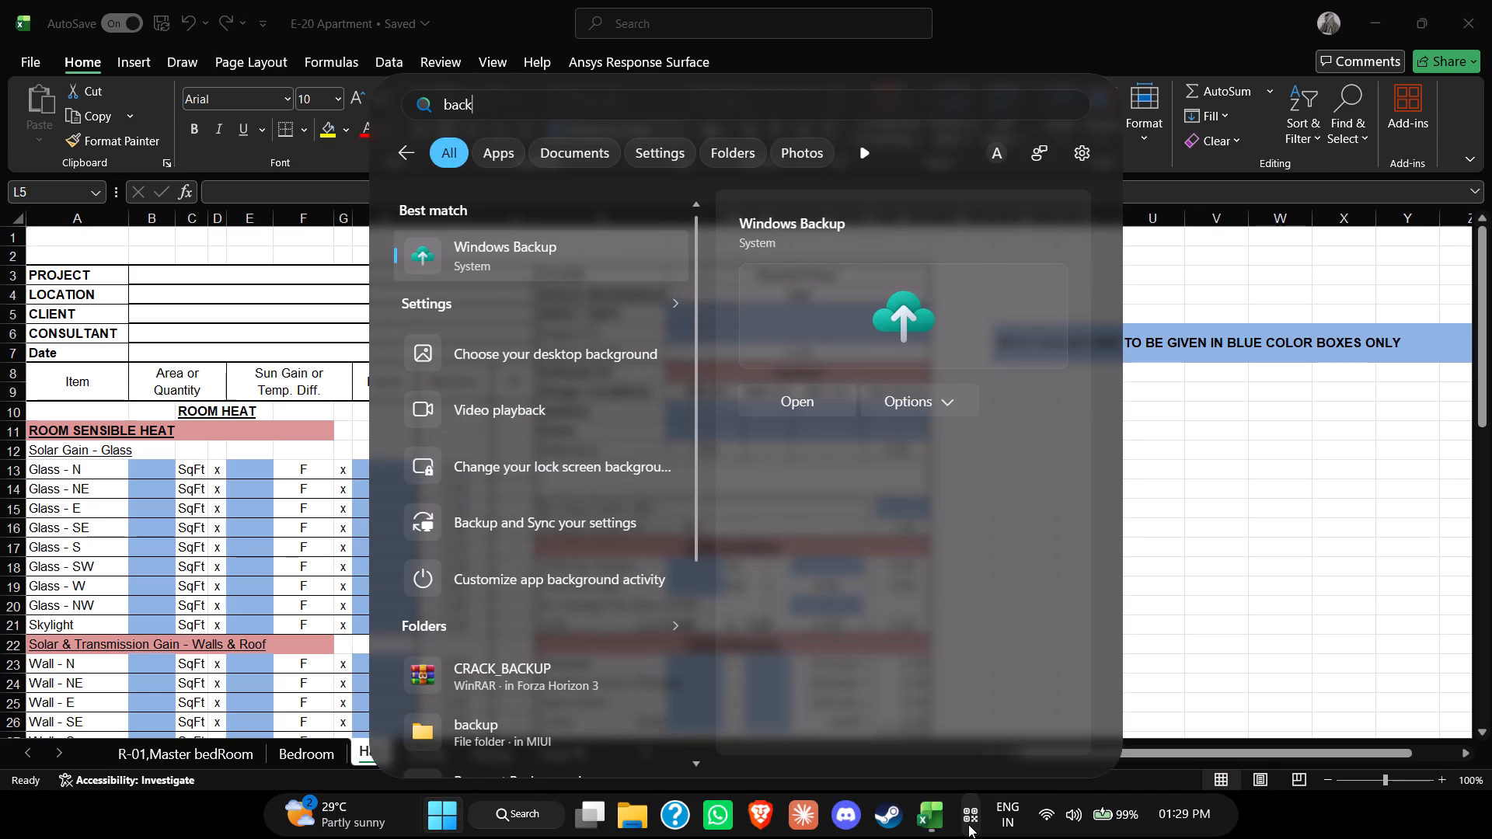
text(grou)
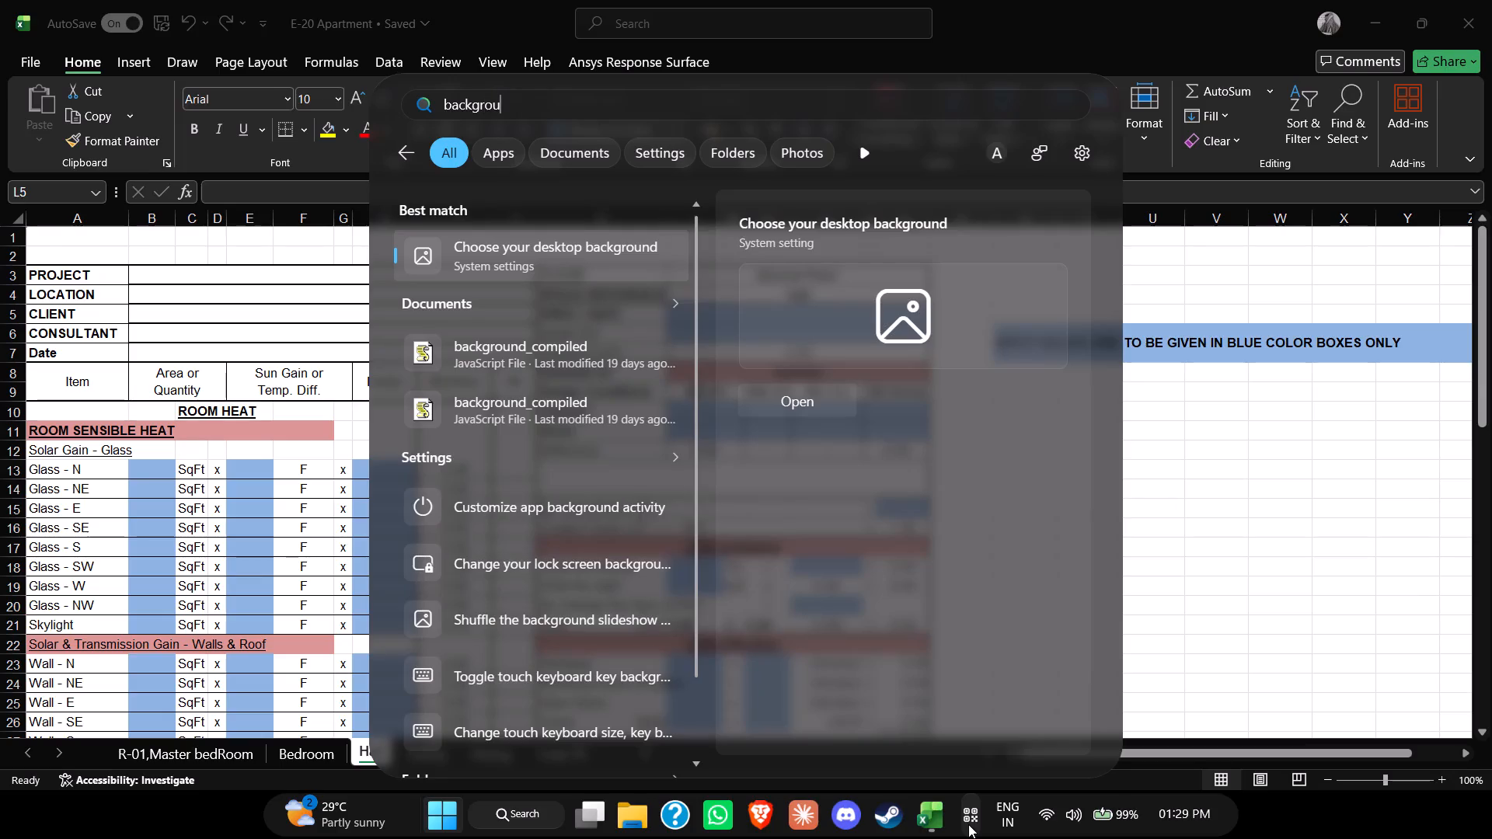
key(Down)
key(Down)
key(Down)
key(Down)
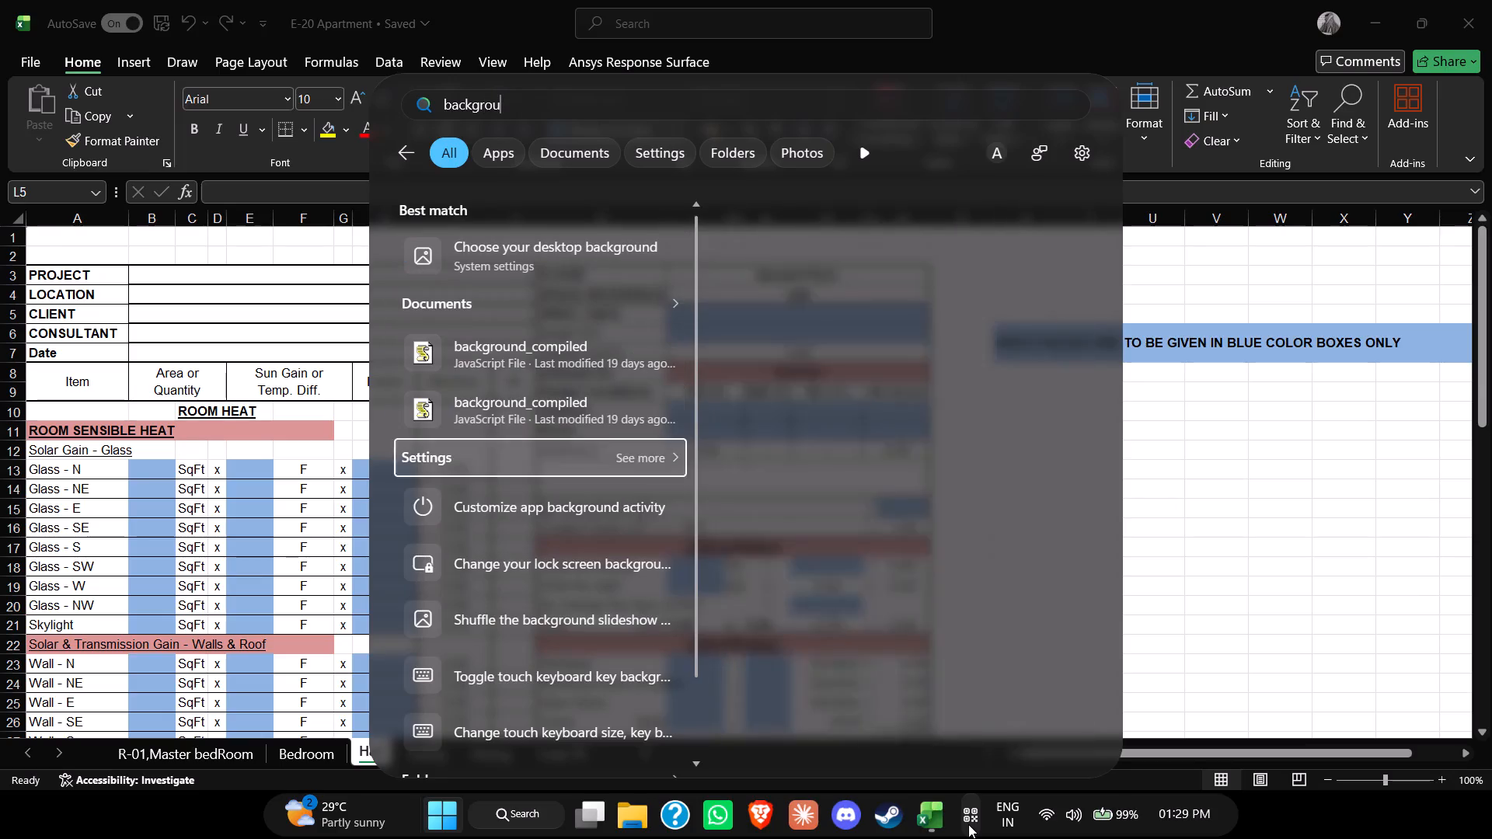
key(Down)
key(Return)
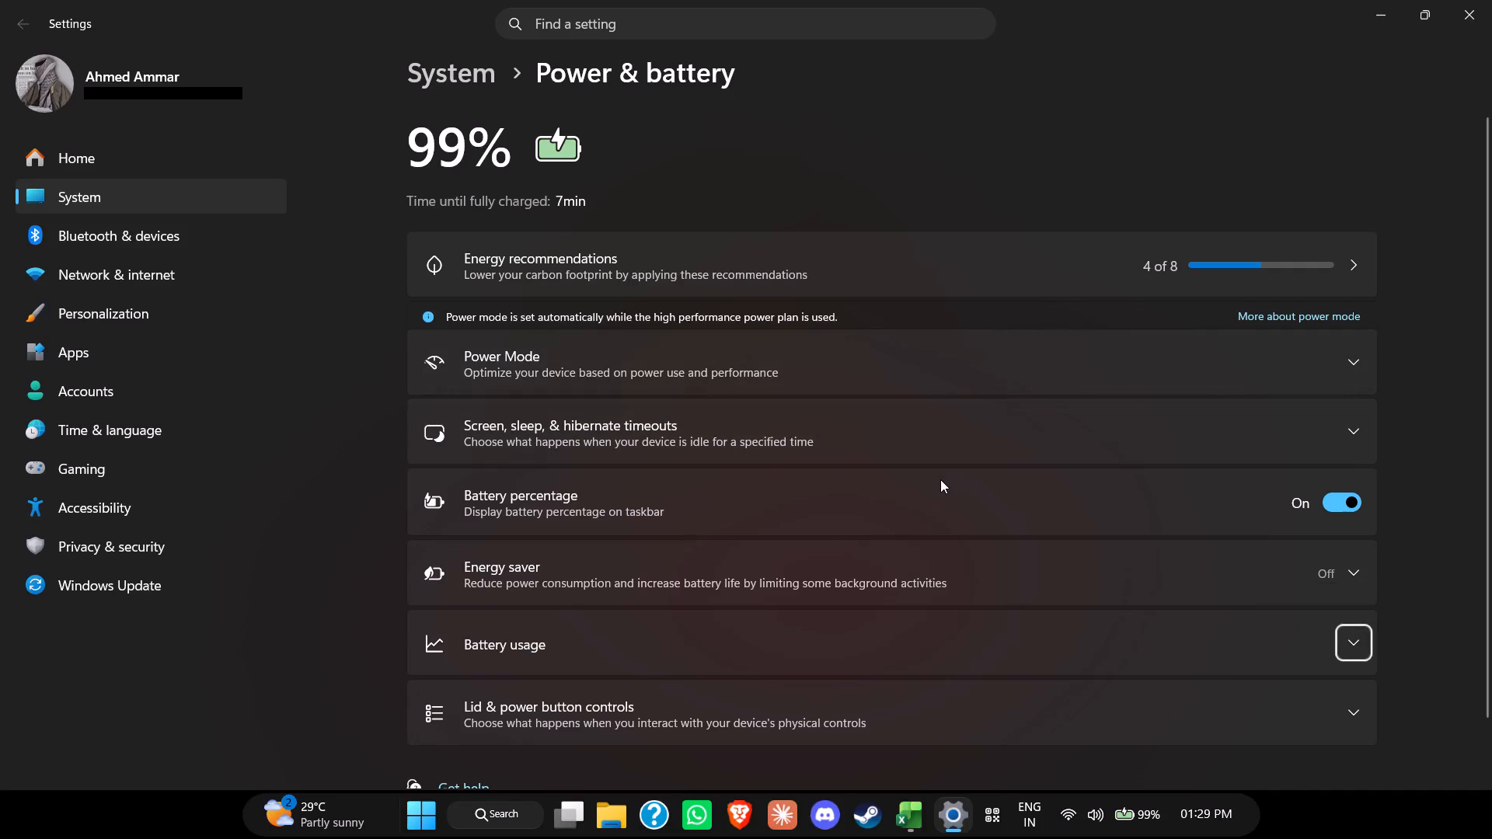
Examine the battery usage and the lid and power button controls in the Power & battery settings.
scroll(940, 479, down, 2)
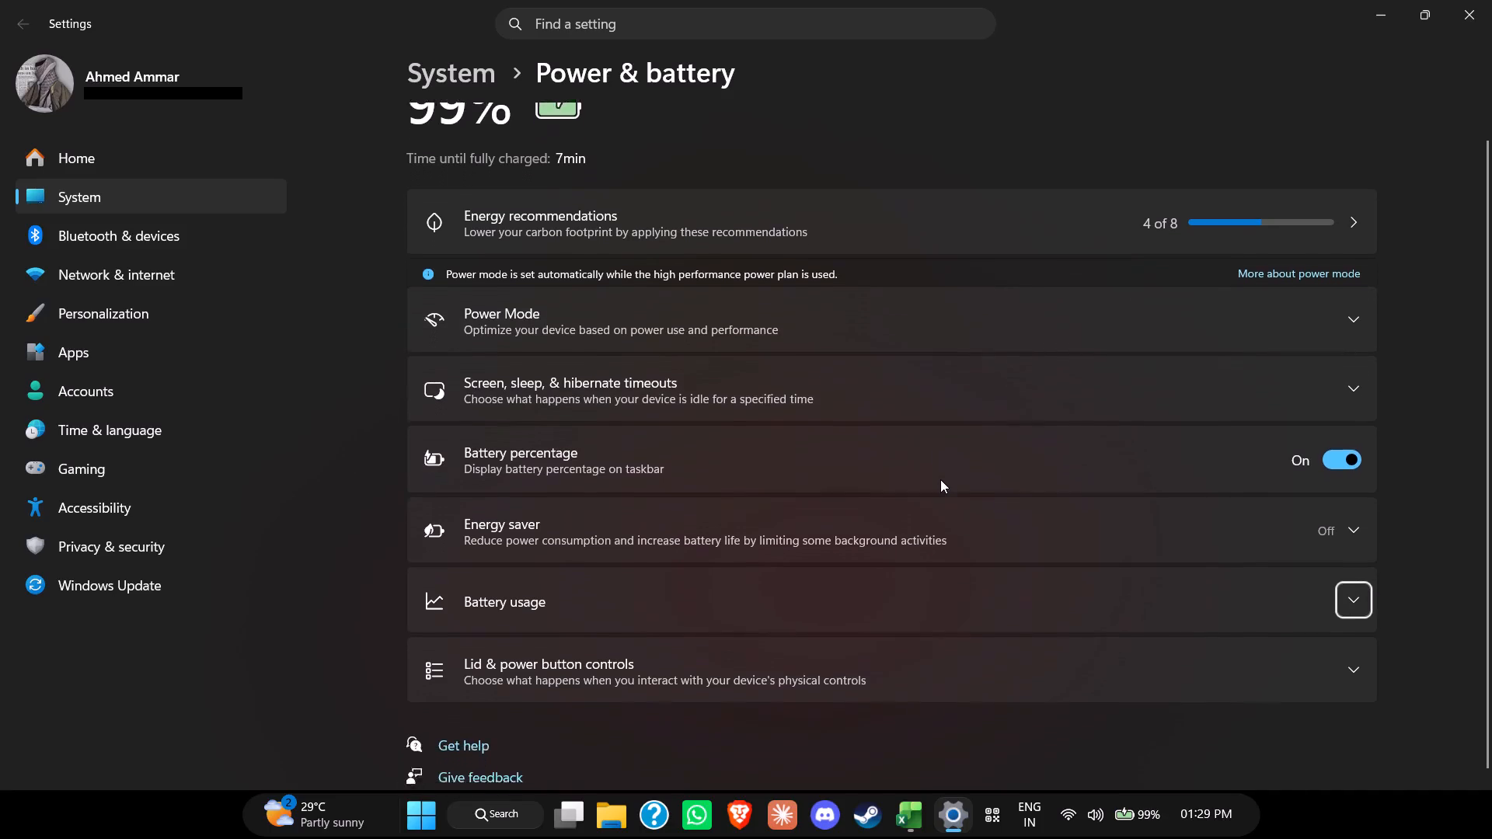
scroll(940, 479, down, 2)
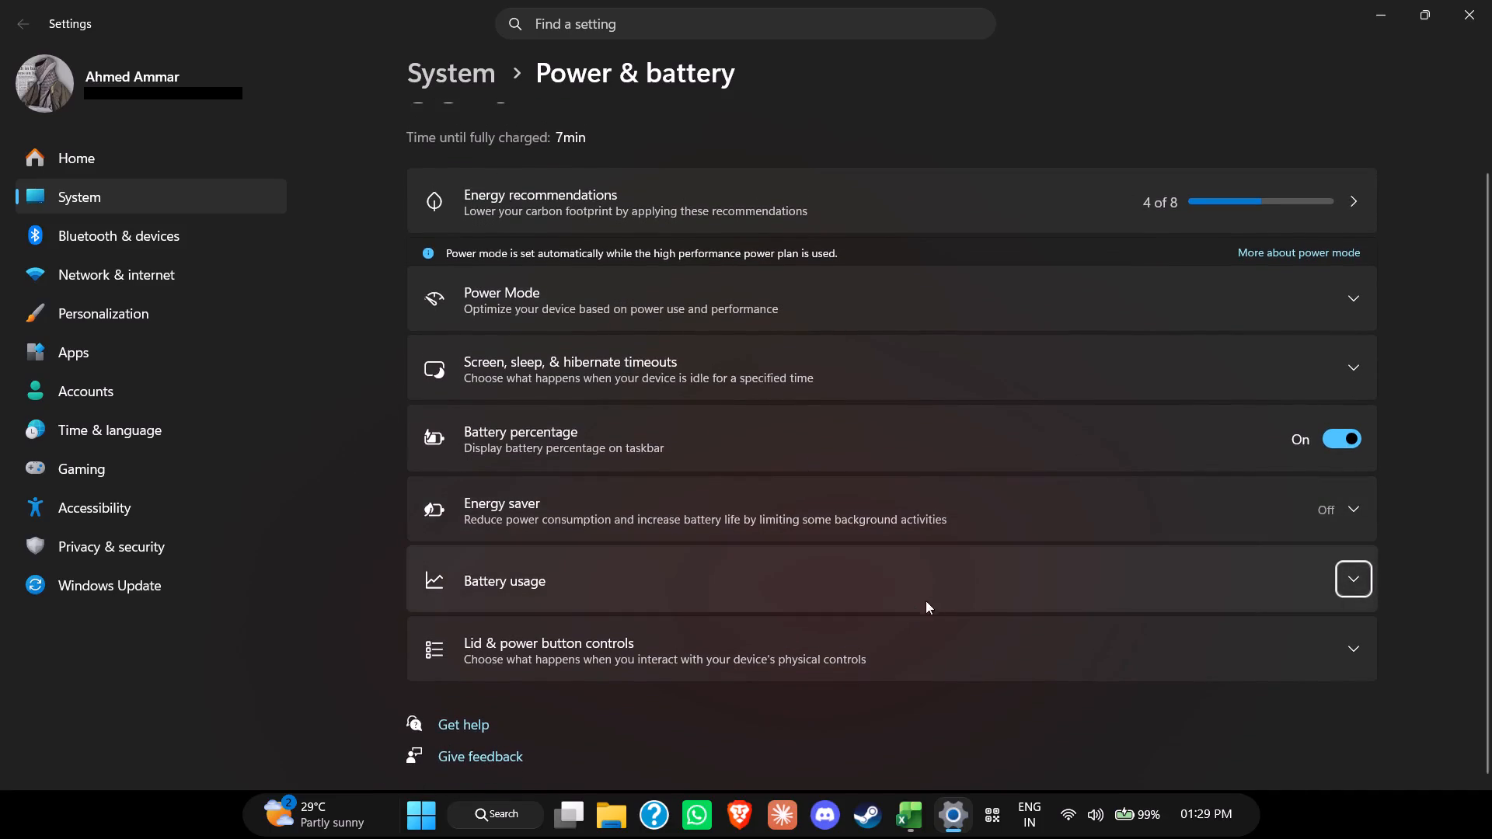
click(1342, 585)
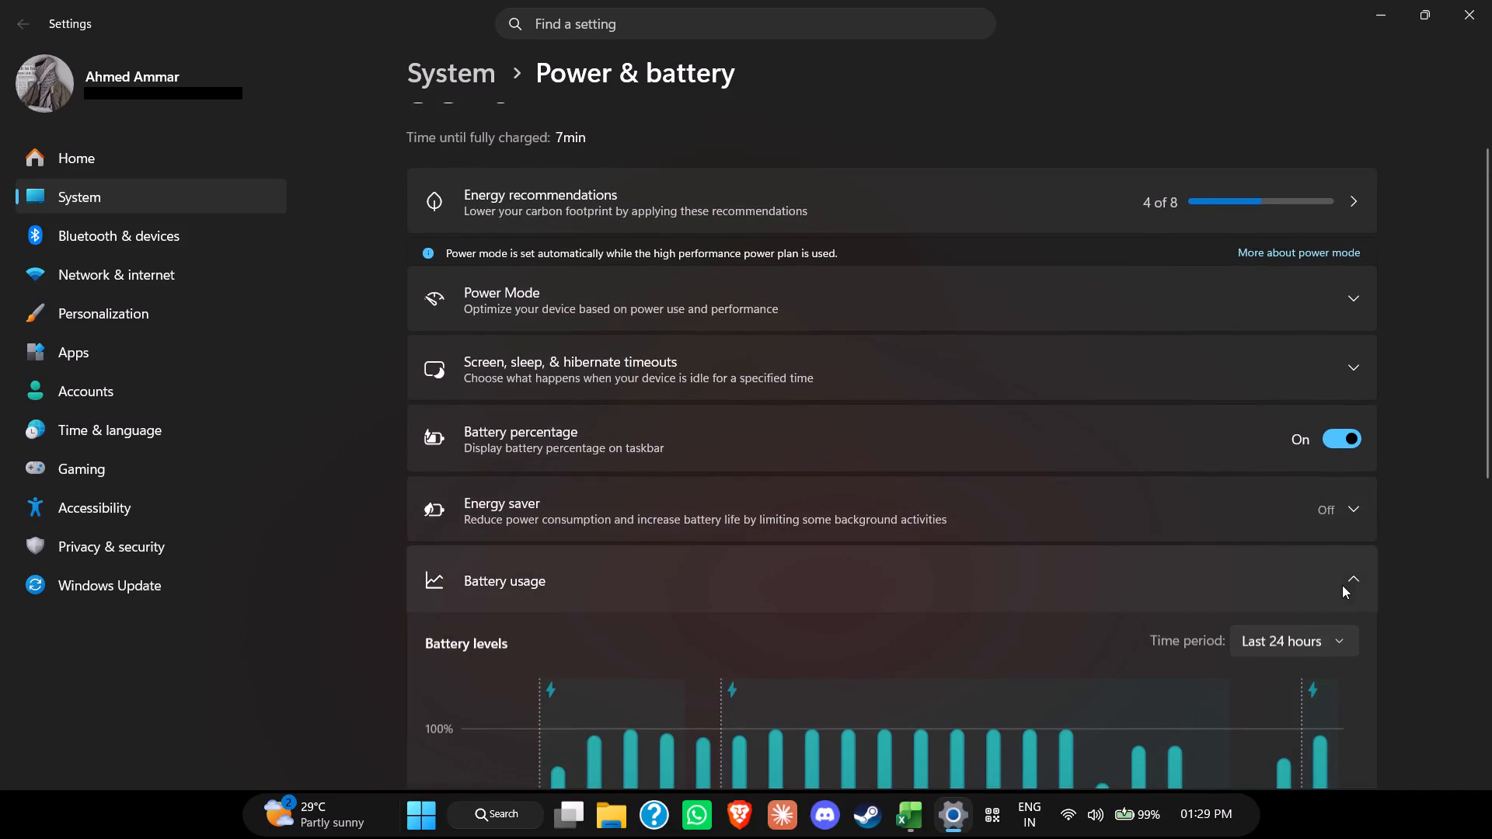
scroll(1342, 585, down, 3)
click(1342, 585)
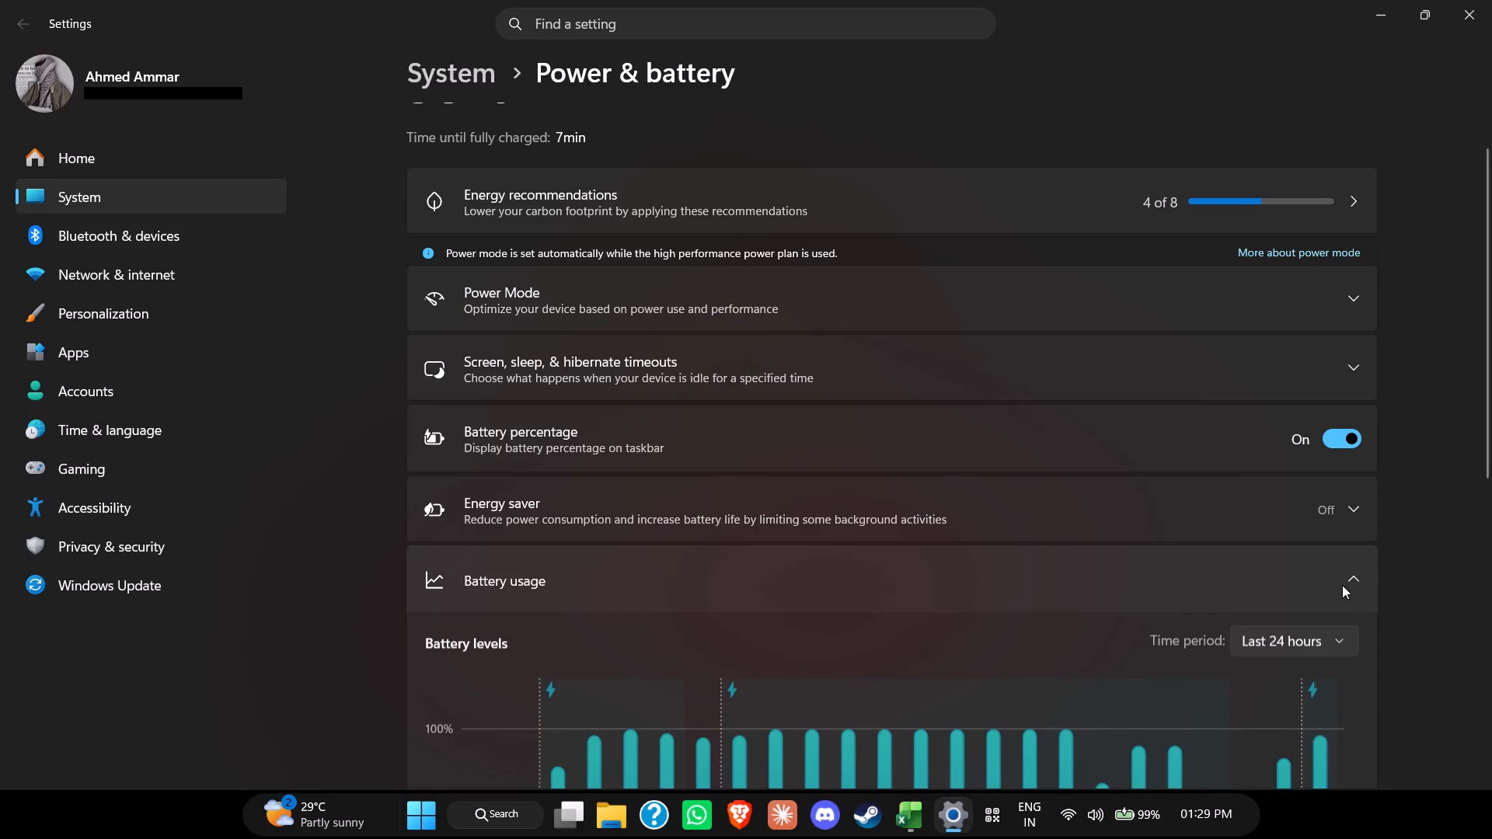
click(1358, 581)
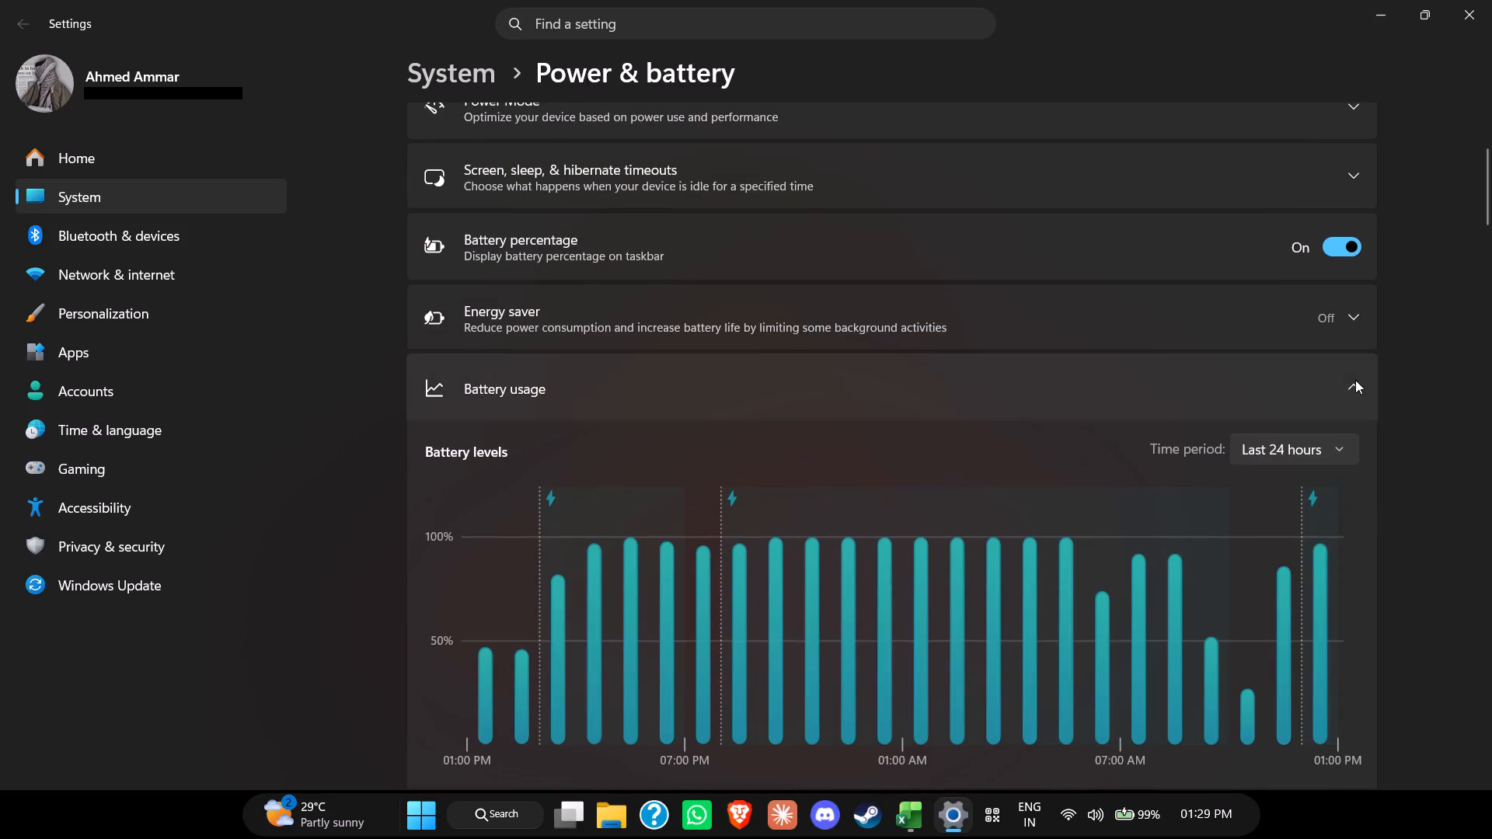
click(1355, 380)
click(963, 487)
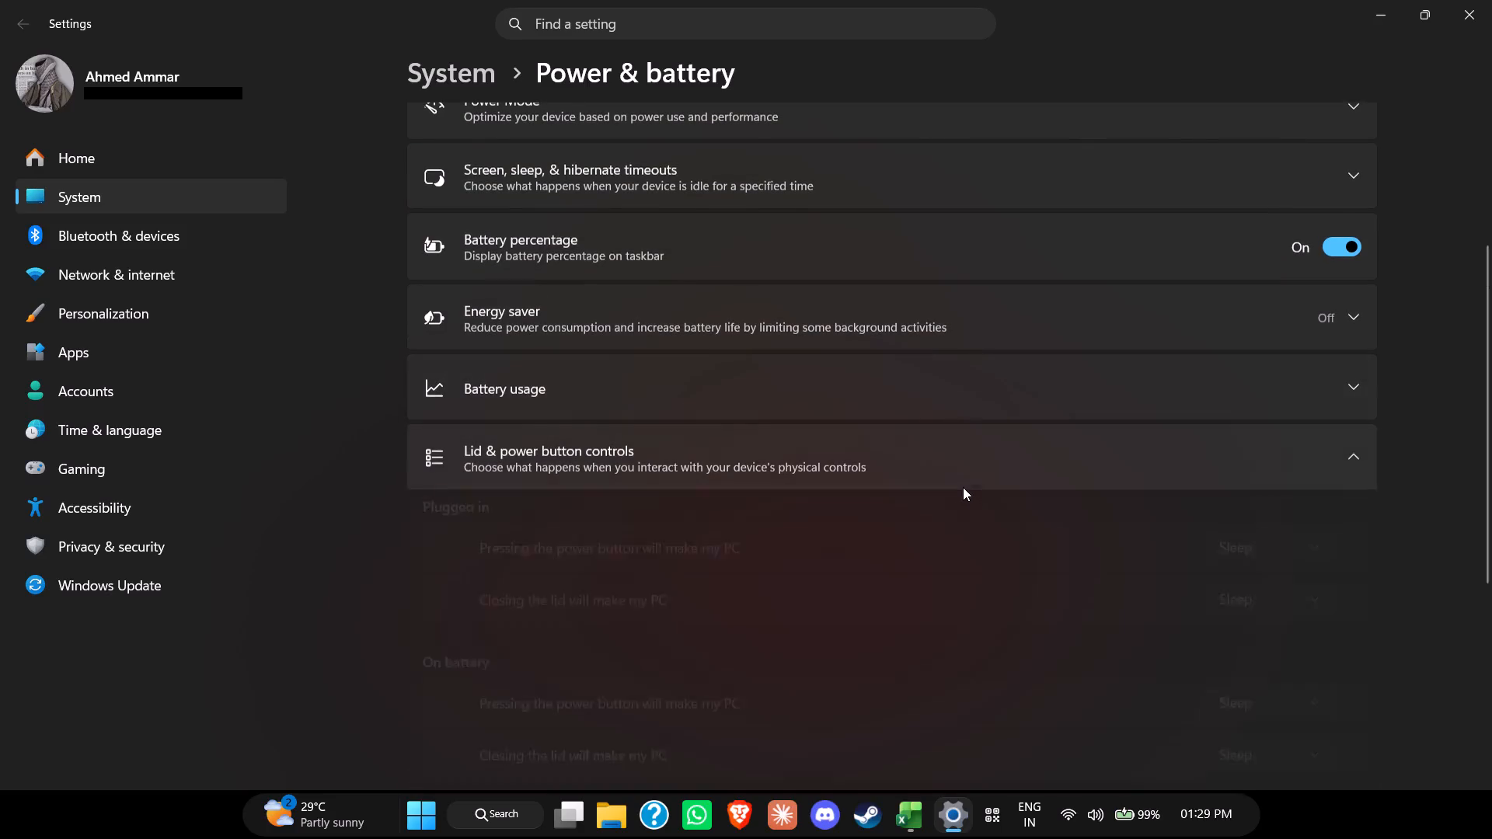
scroll(963, 487, down, 1)
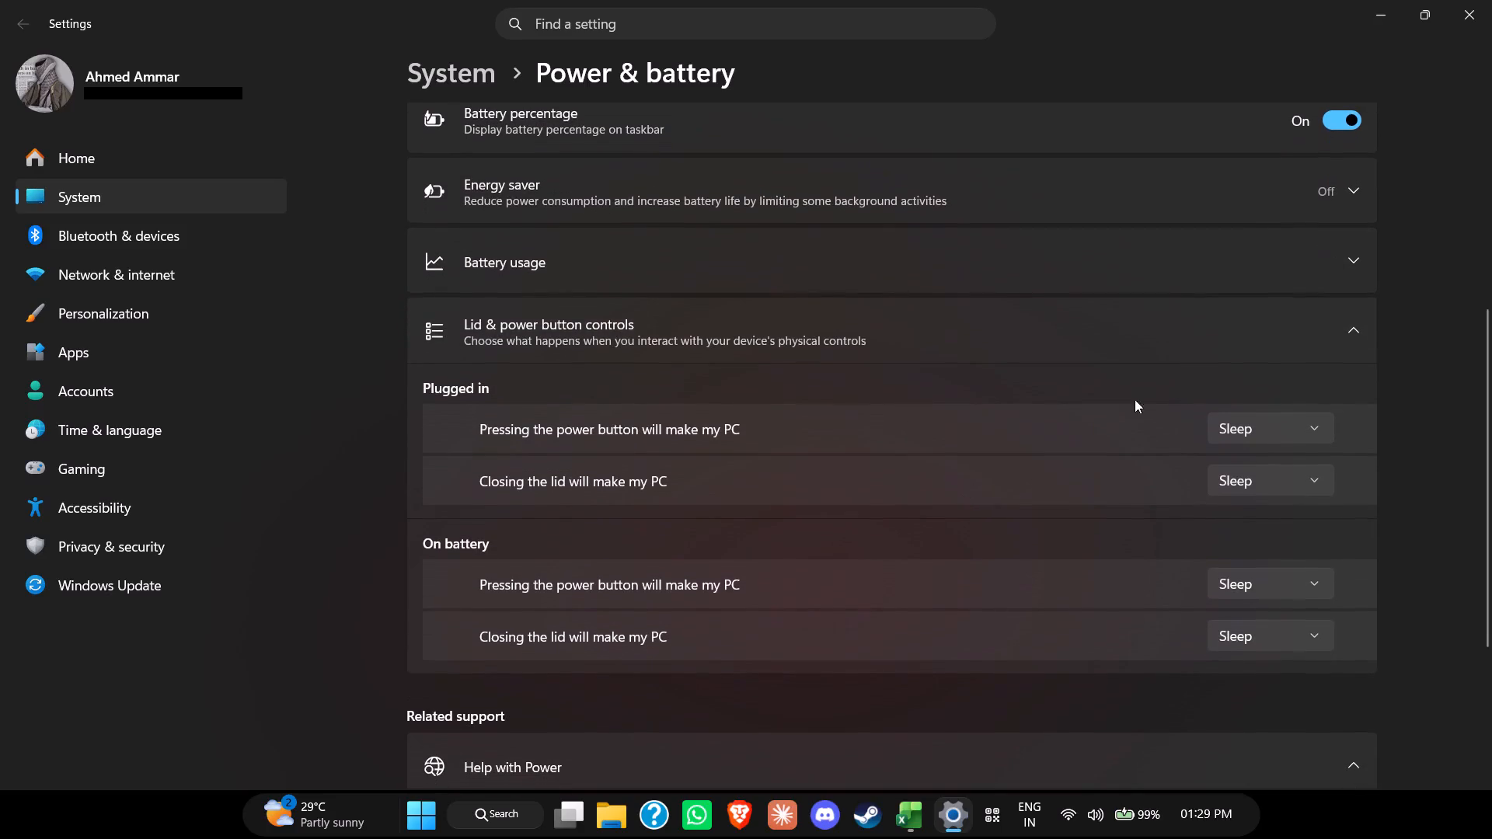
click(1288, 335)
Set energy saver to turn on automatically when the battery level is at 50%.
scroll(1288, 335, up, 1)
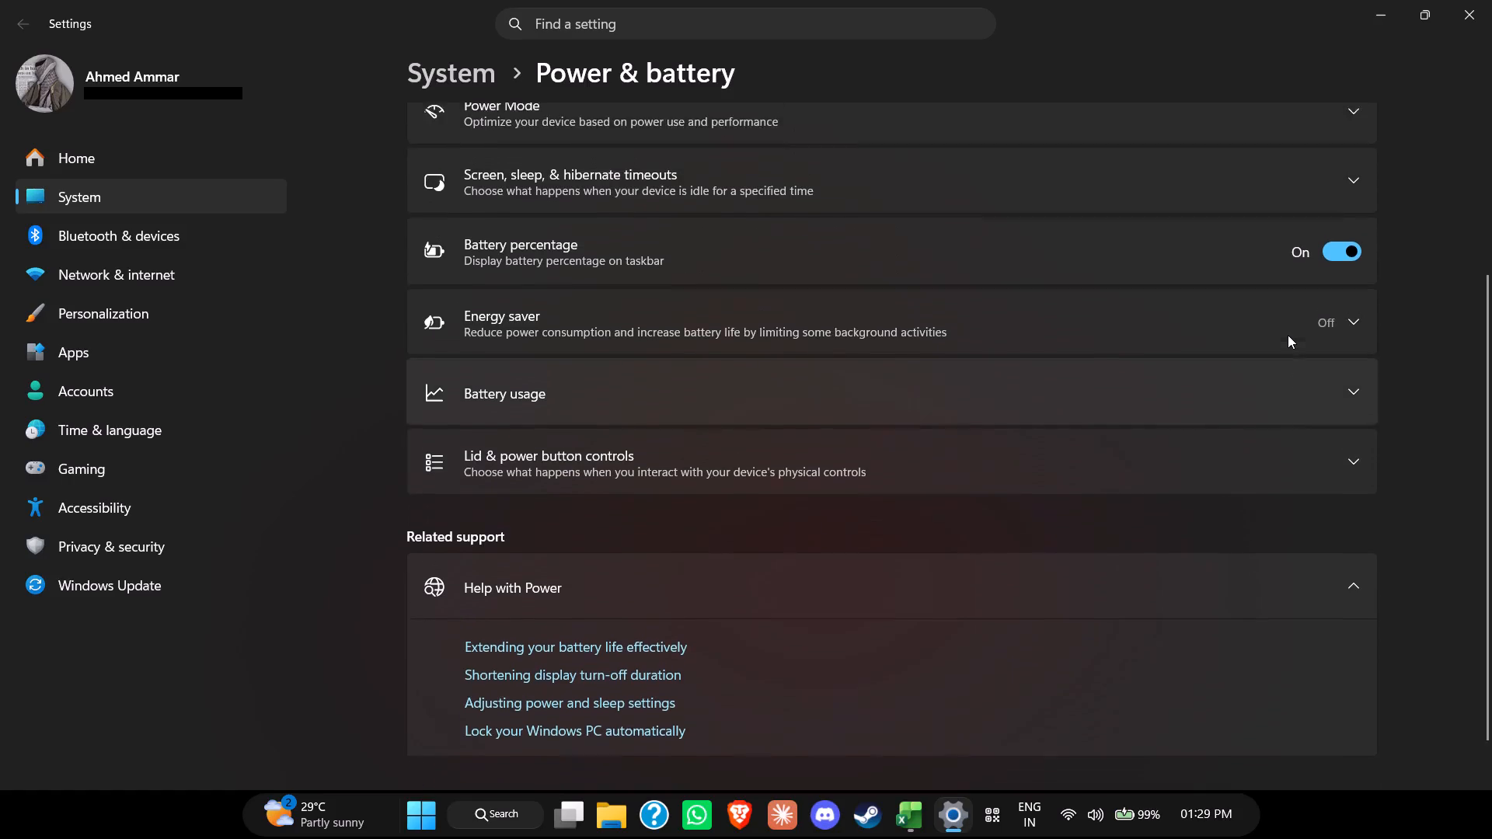
scroll(1288, 335, up, 1)
click(1182, 416)
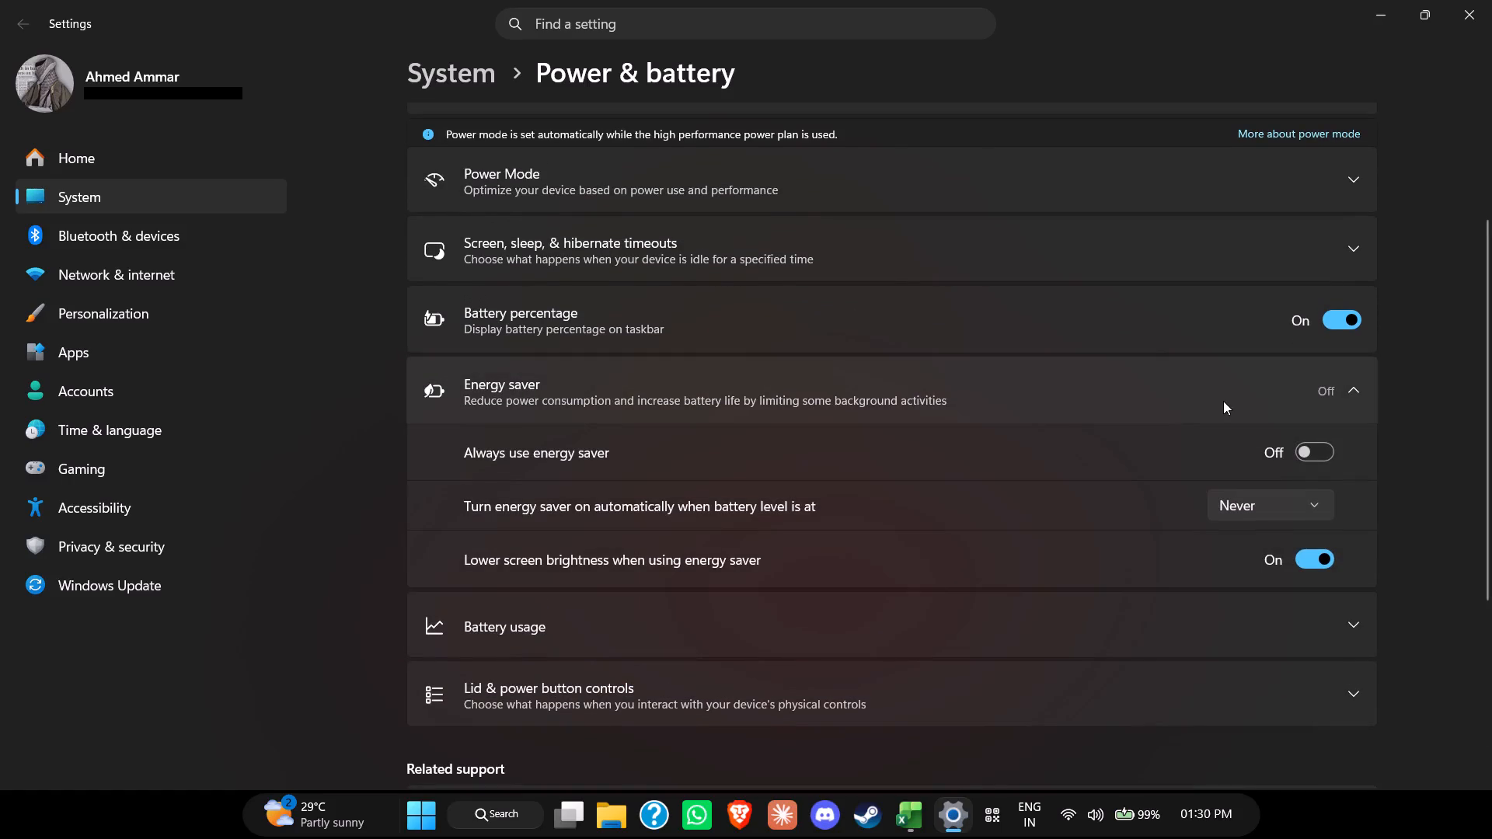
click(1293, 505)
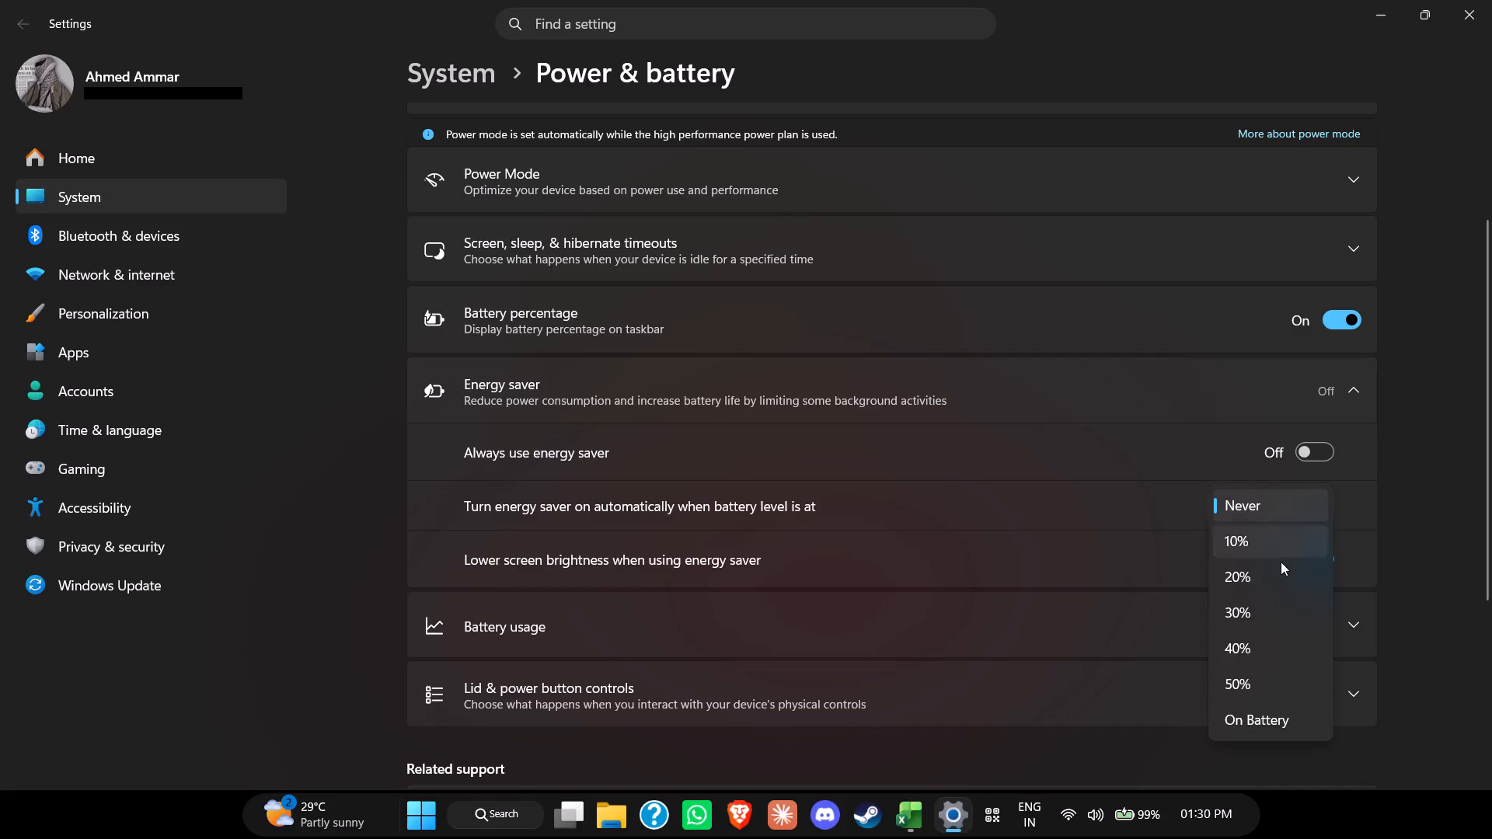
click(1253, 691)
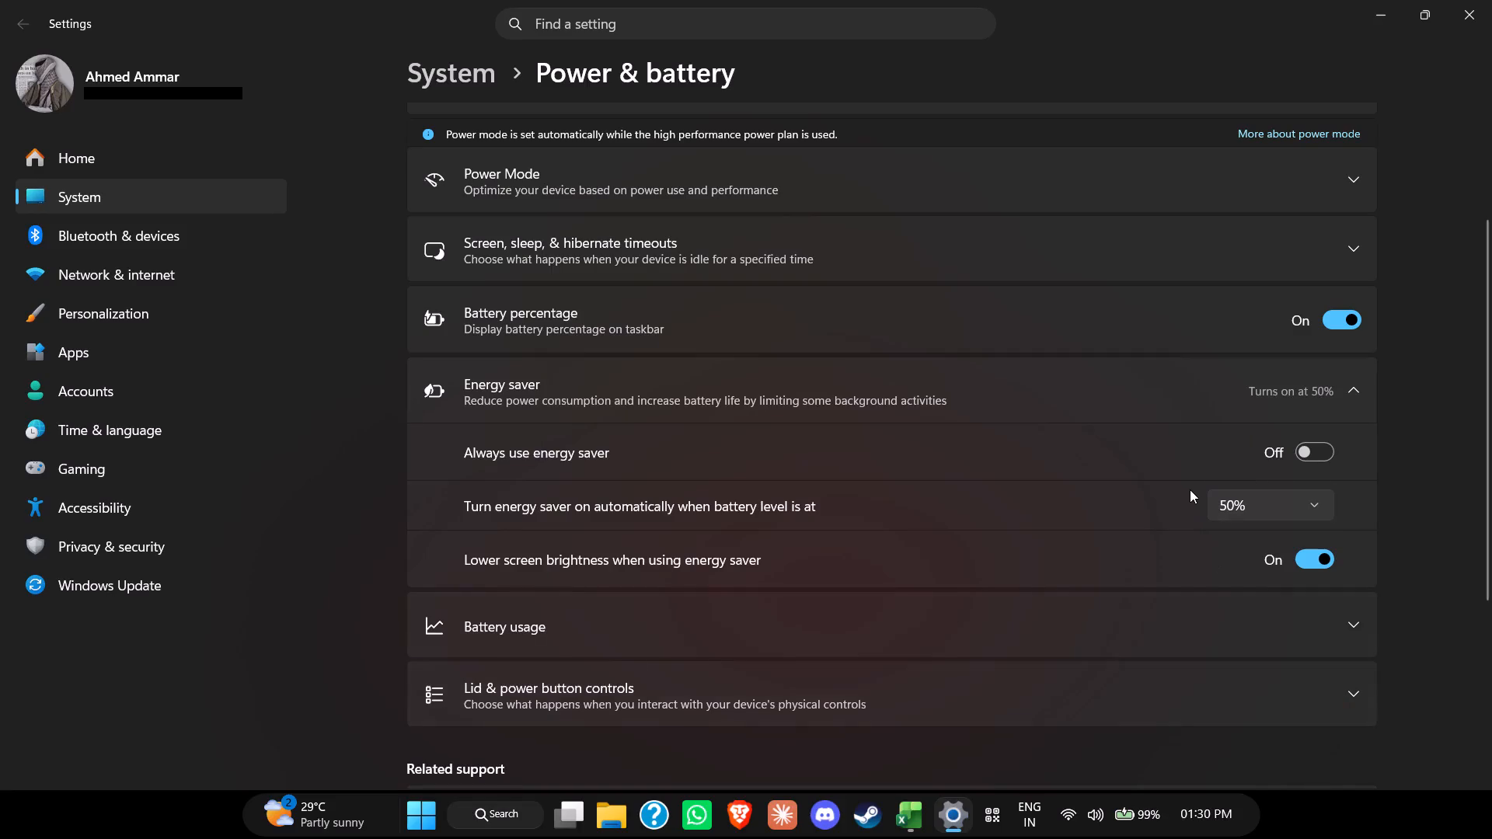
Set the on-battery timeout for turning the screen off to 5 minutes.
scroll(1188, 486, up, 2)
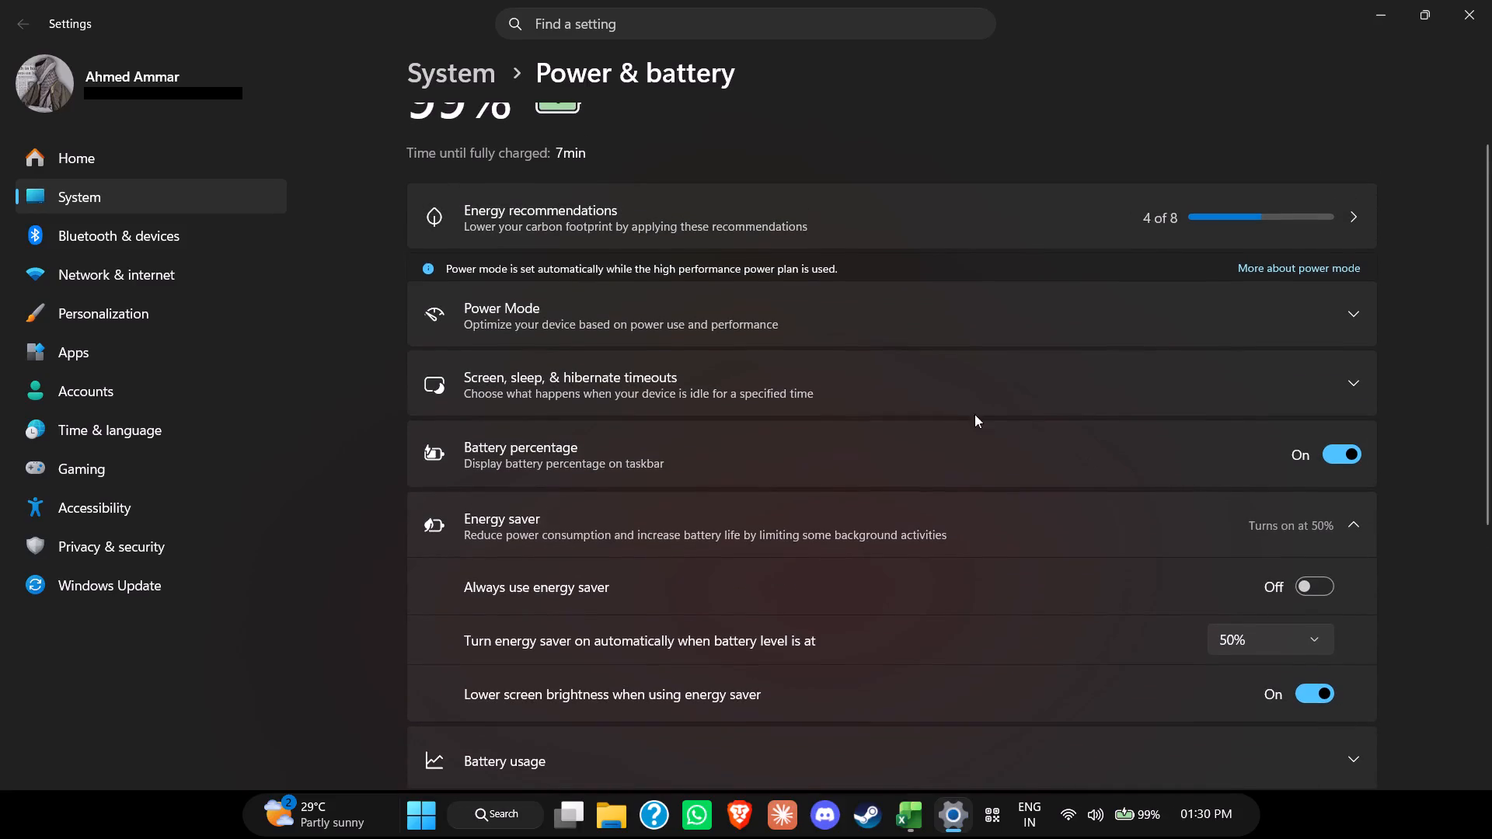
click(944, 405)
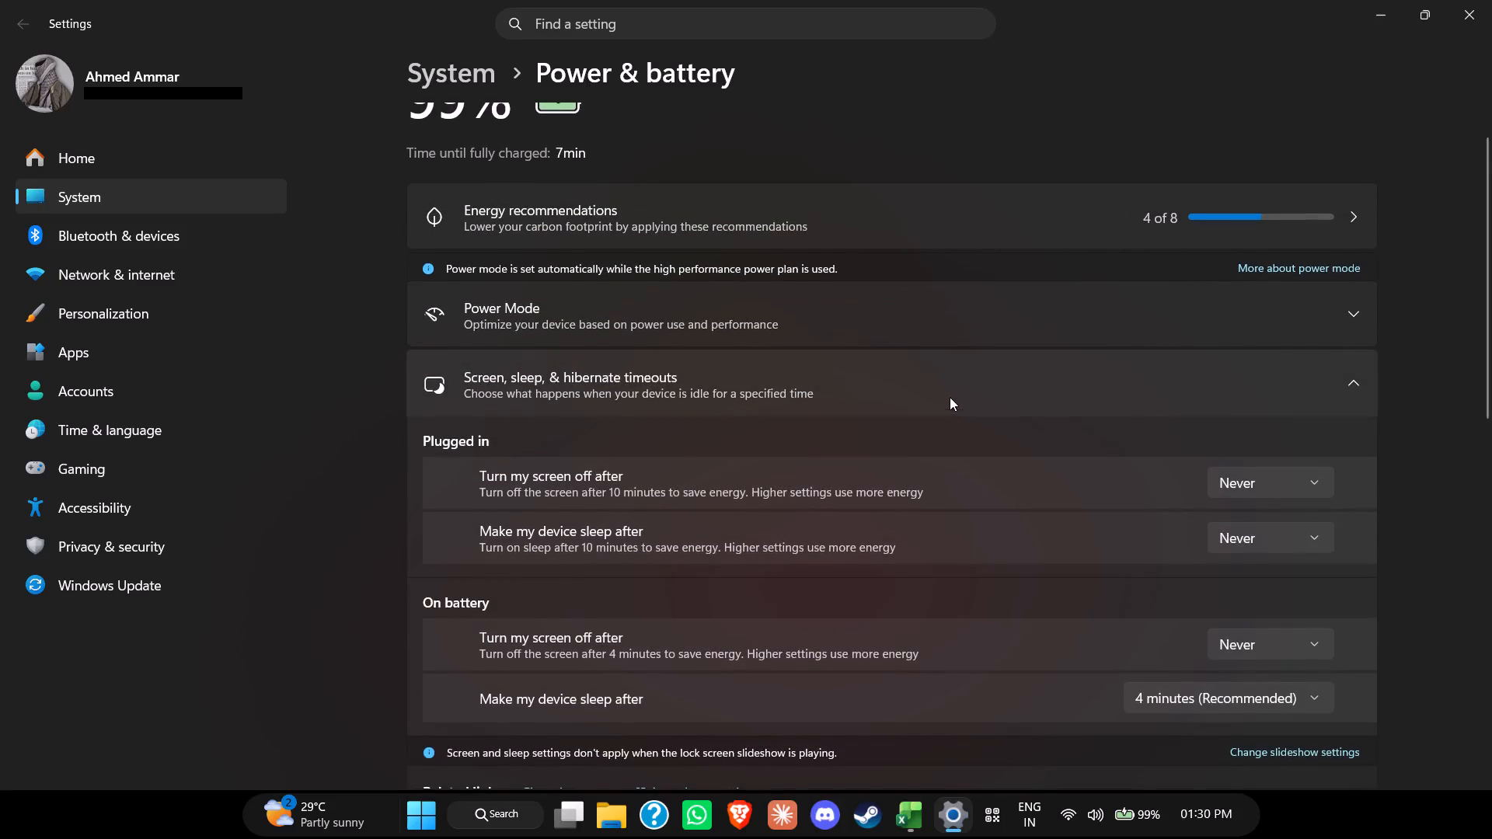
click(1256, 637)
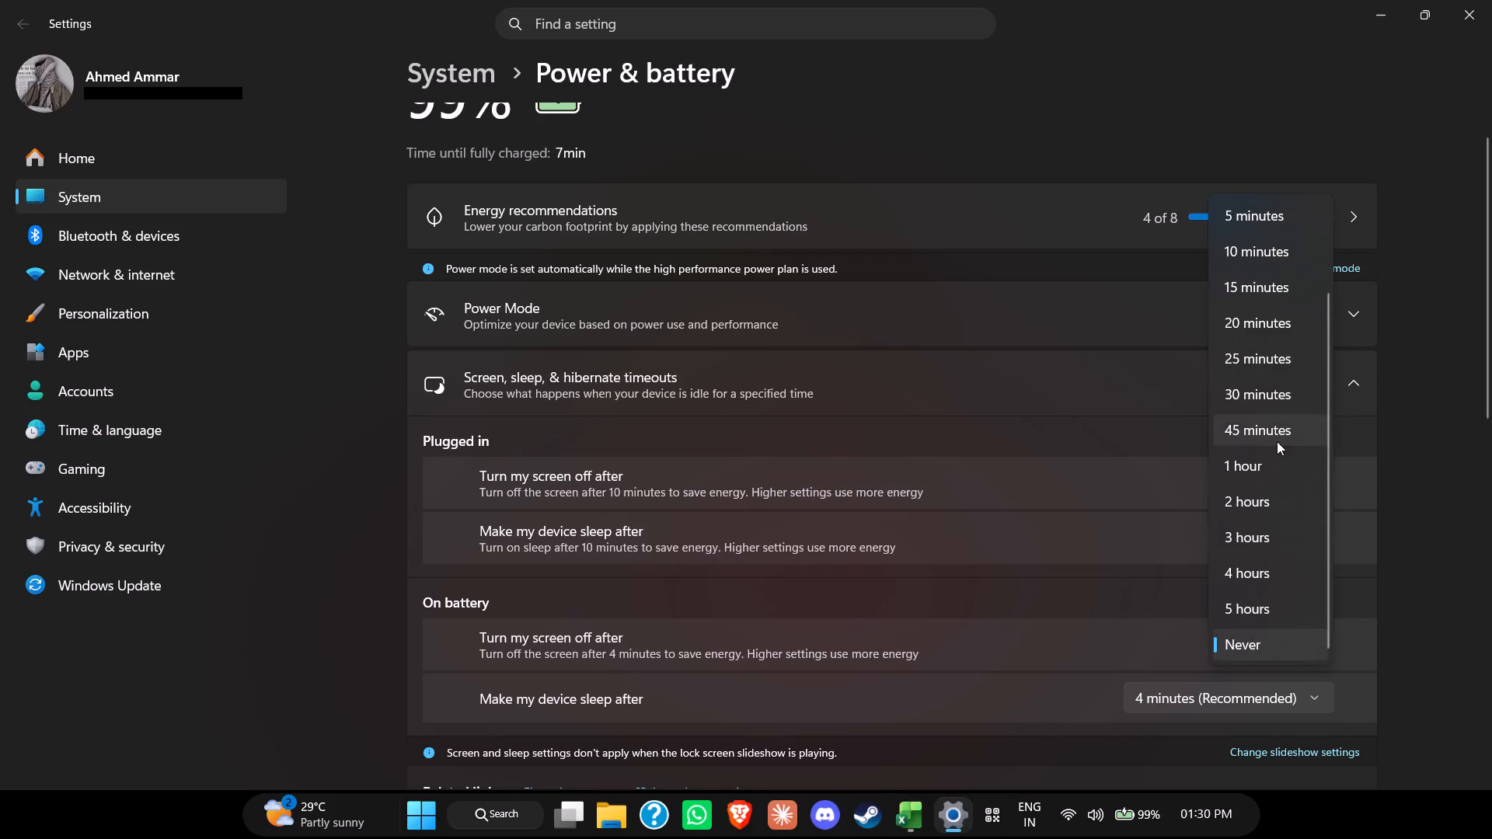
scroll(1277, 443, up, 2)
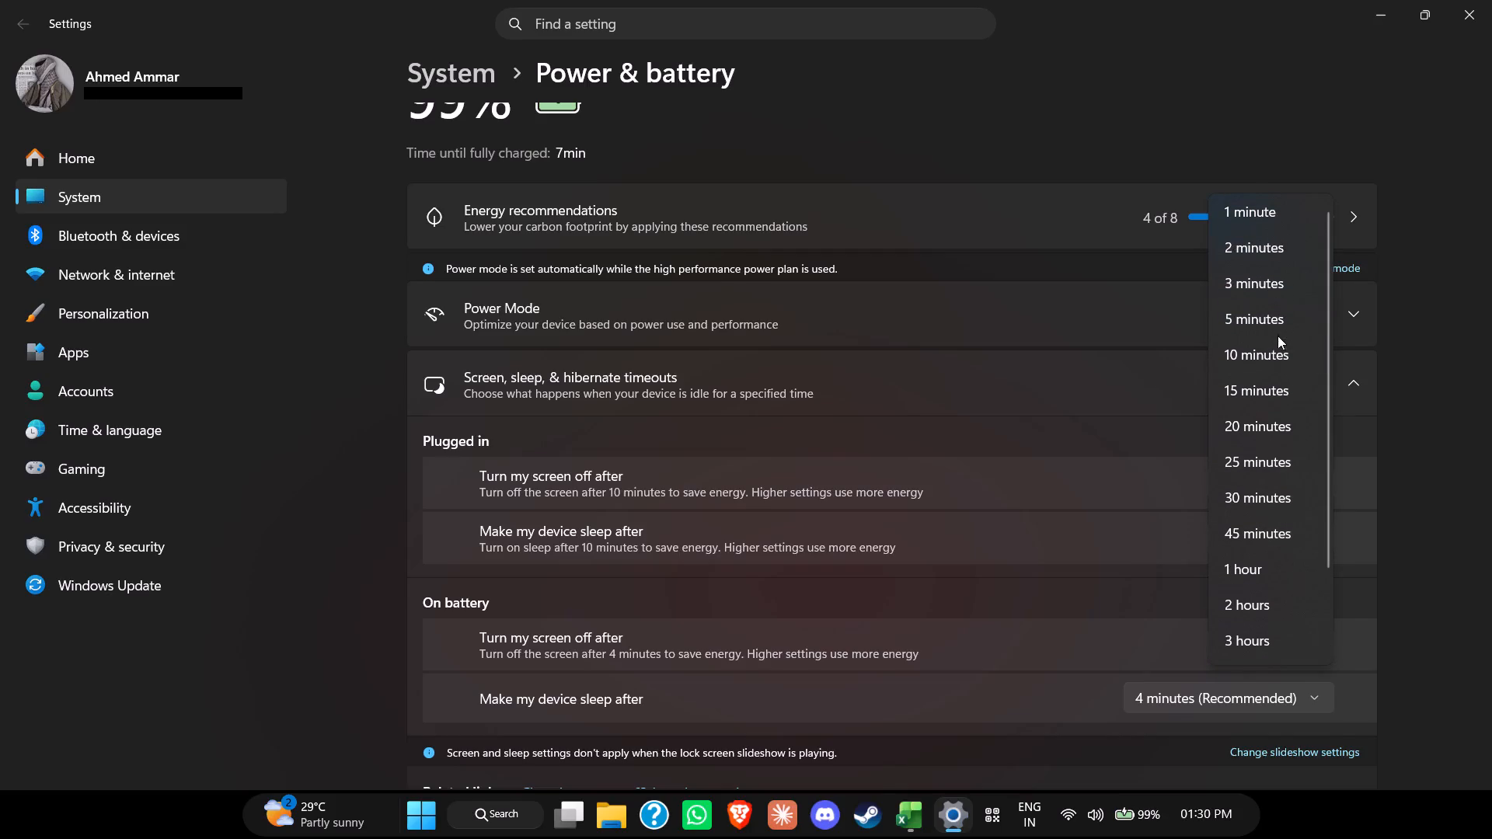
click(1279, 324)
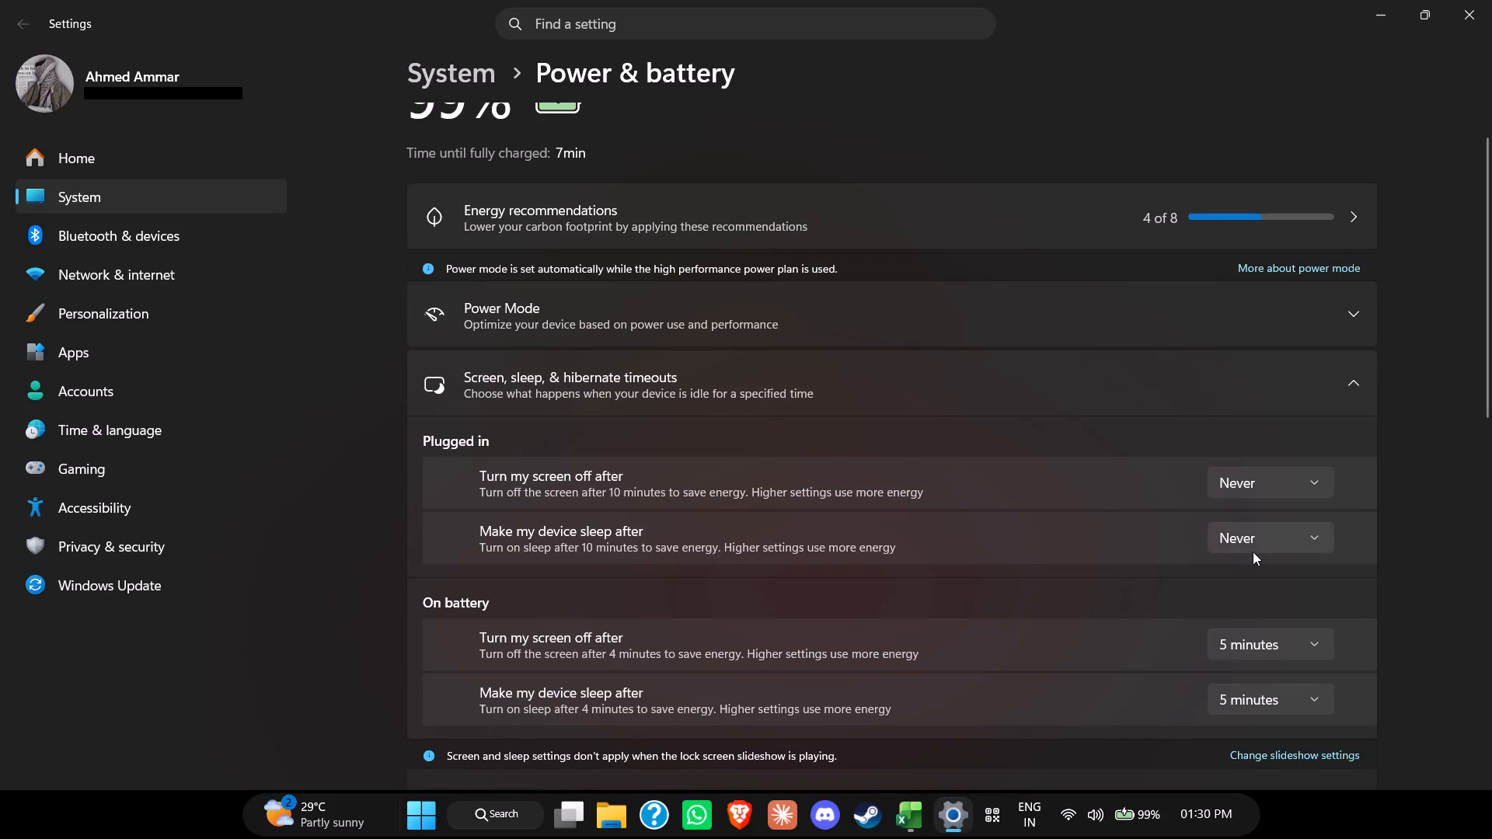
click(1287, 643)
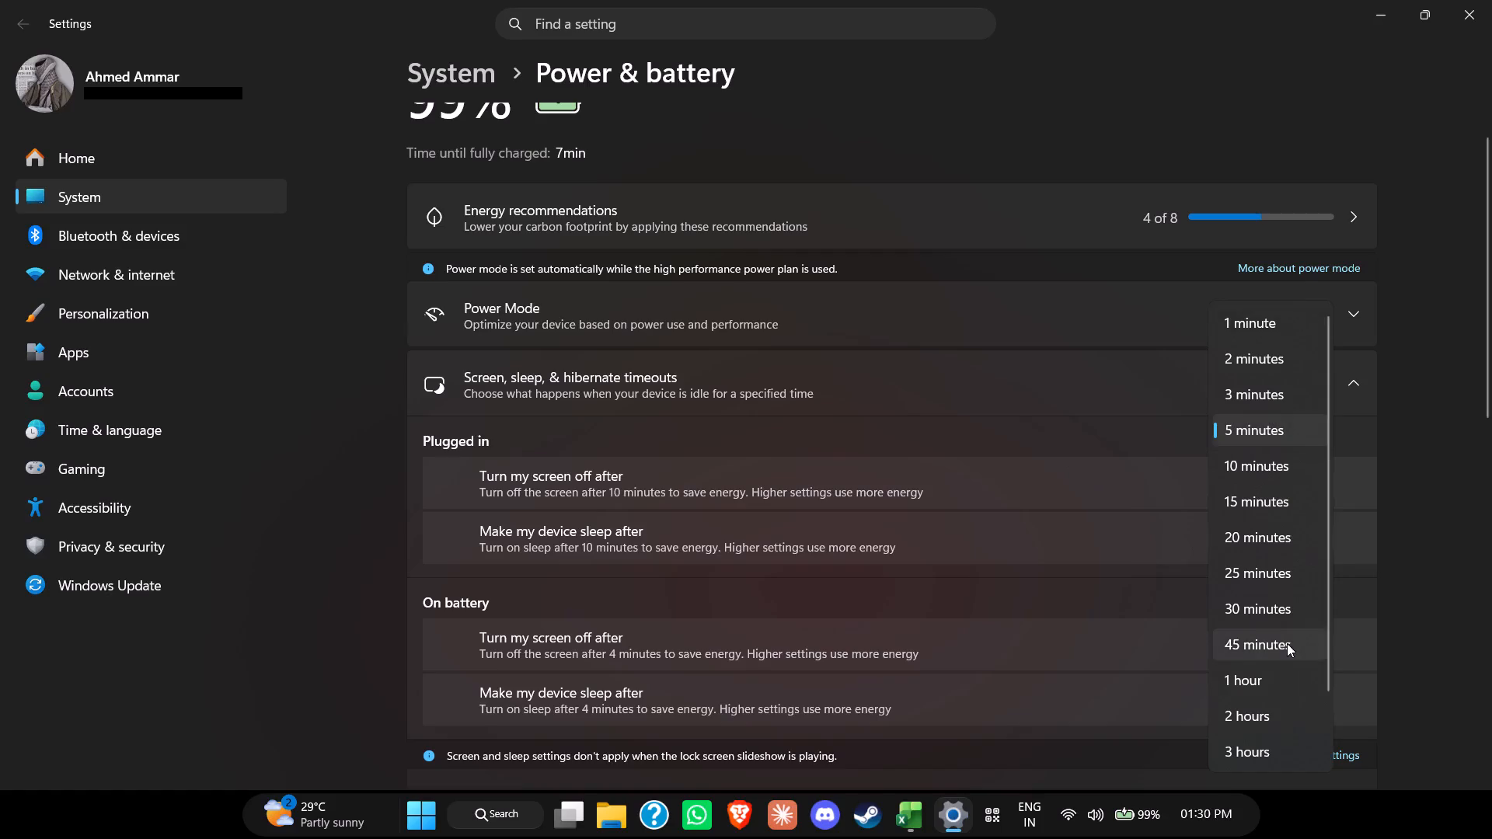
scroll(1275, 505, up, 1)
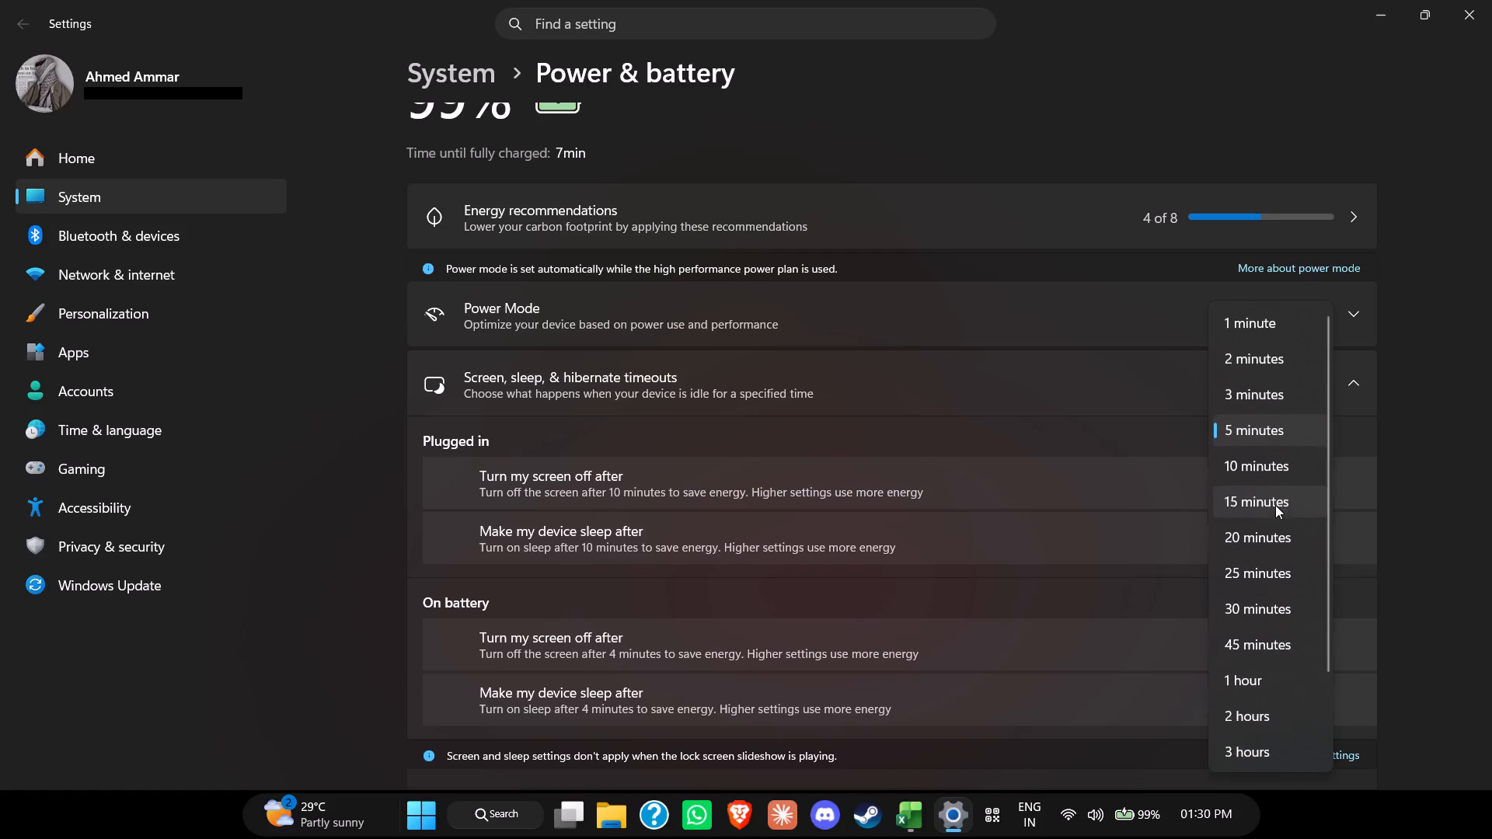
click(1454, 550)
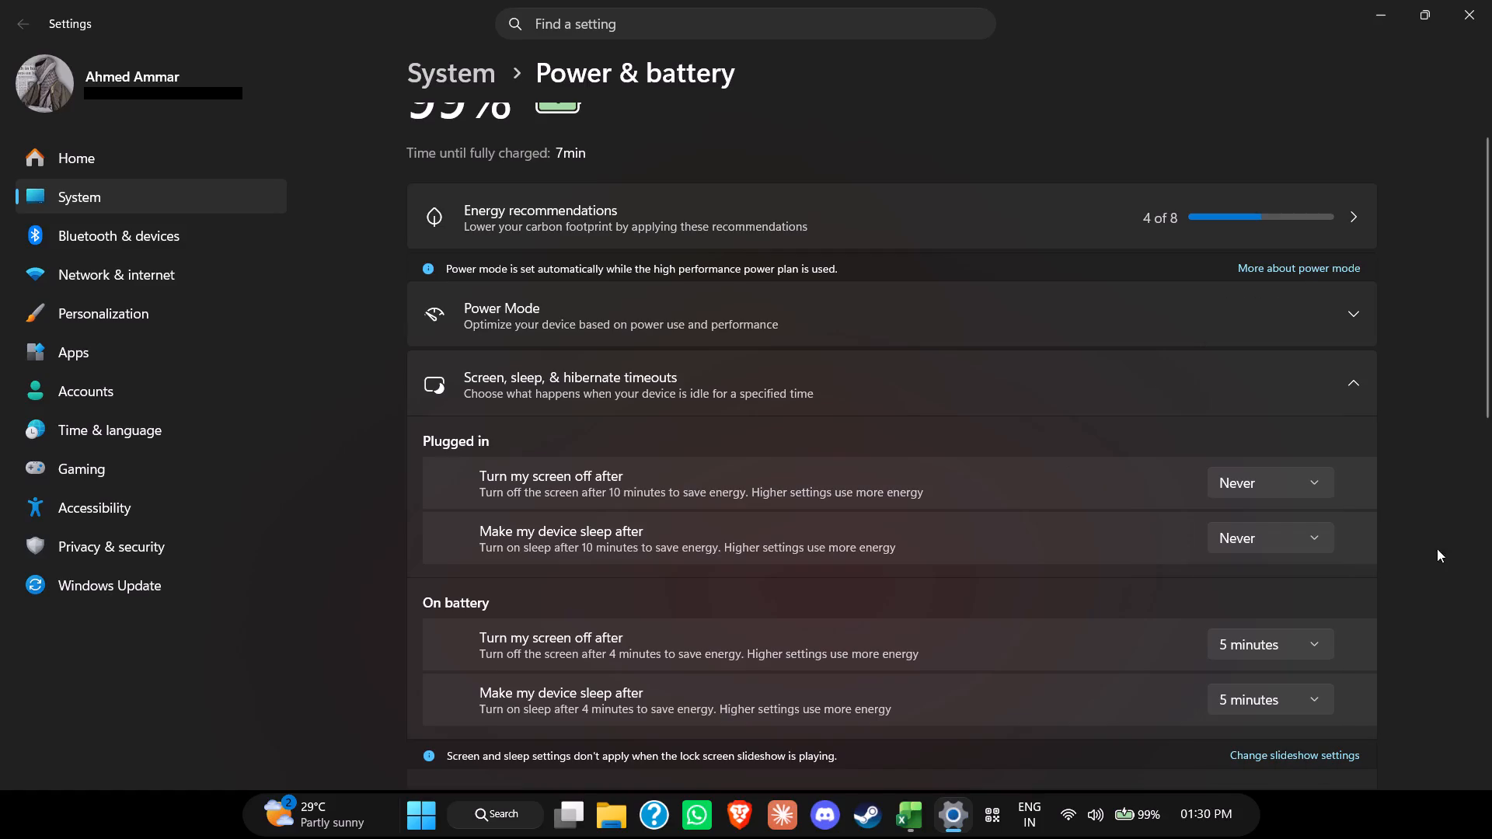
Set both plugged-in timeouts, screen off and device sleep, to 10 minutes (Recommended).
click(1278, 484)
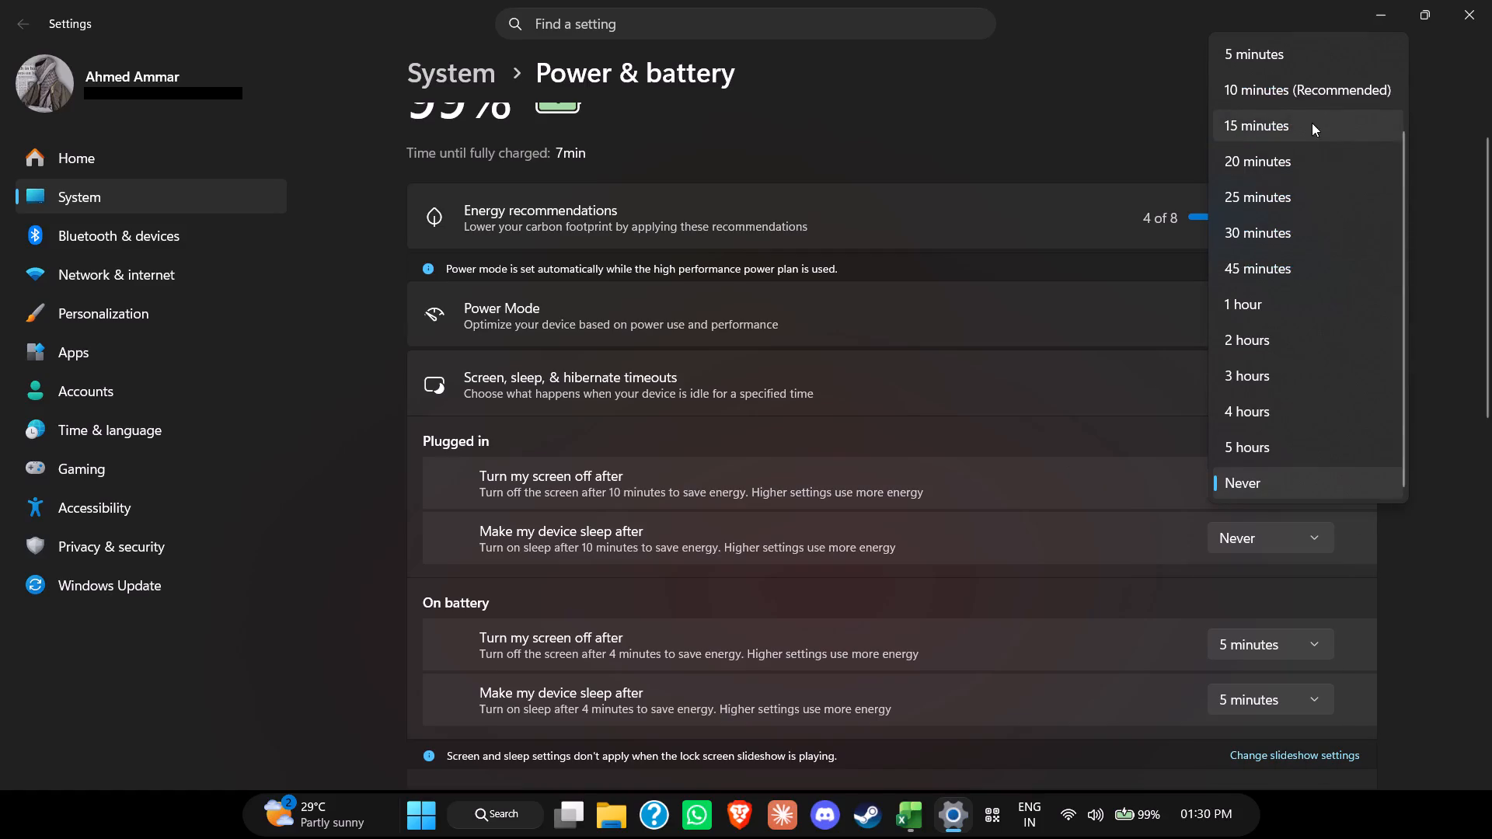
click(1299, 97)
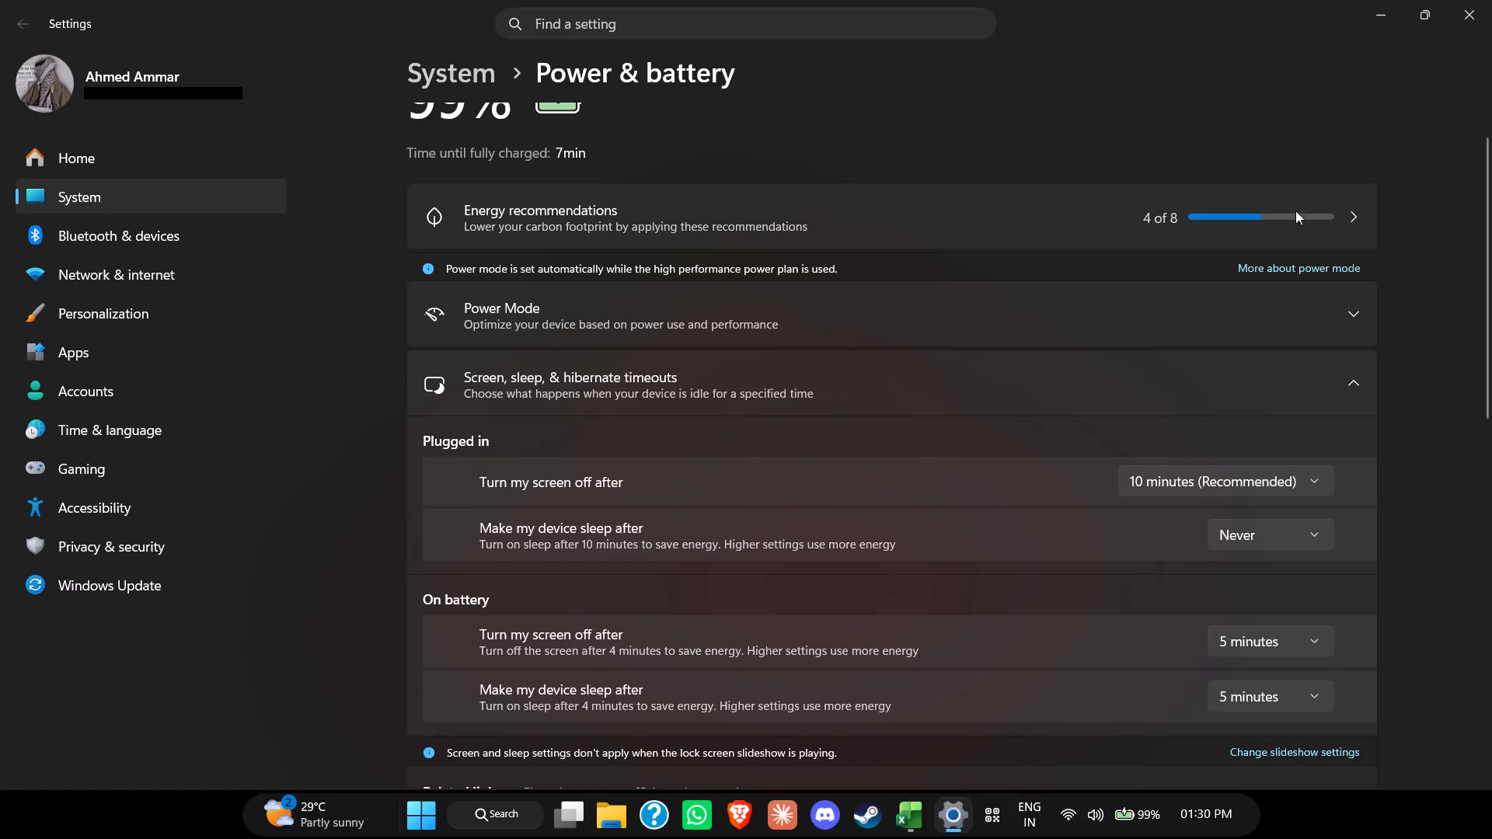
click(1268, 522)
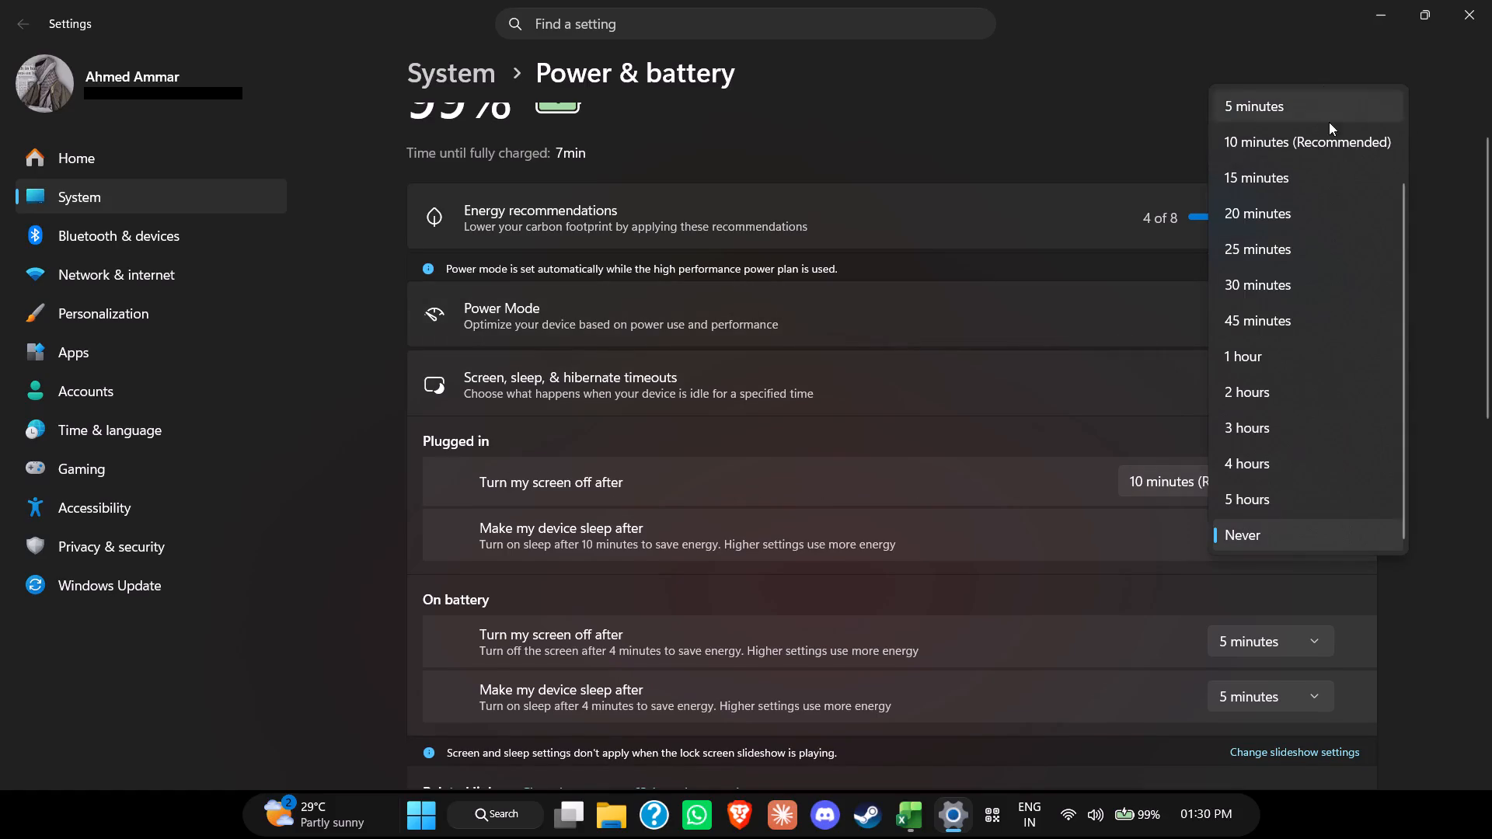
click(1330, 134)
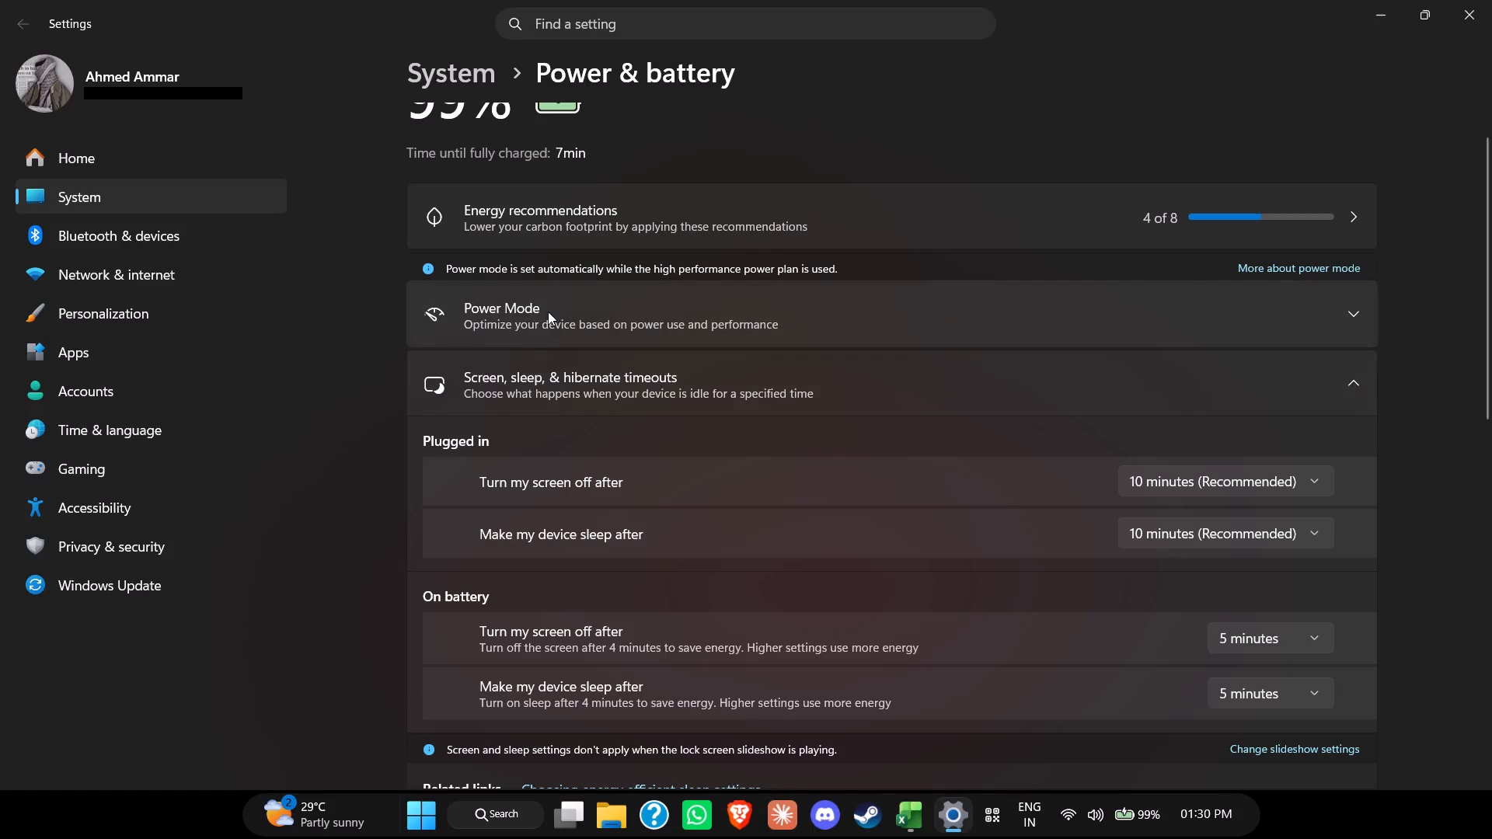
In the Startup apps settings, turn off Autodesk Access Core, Autodesk Desktop Agent, Autodesk Genuine Service and HP CDX Support.
click(97, 356)
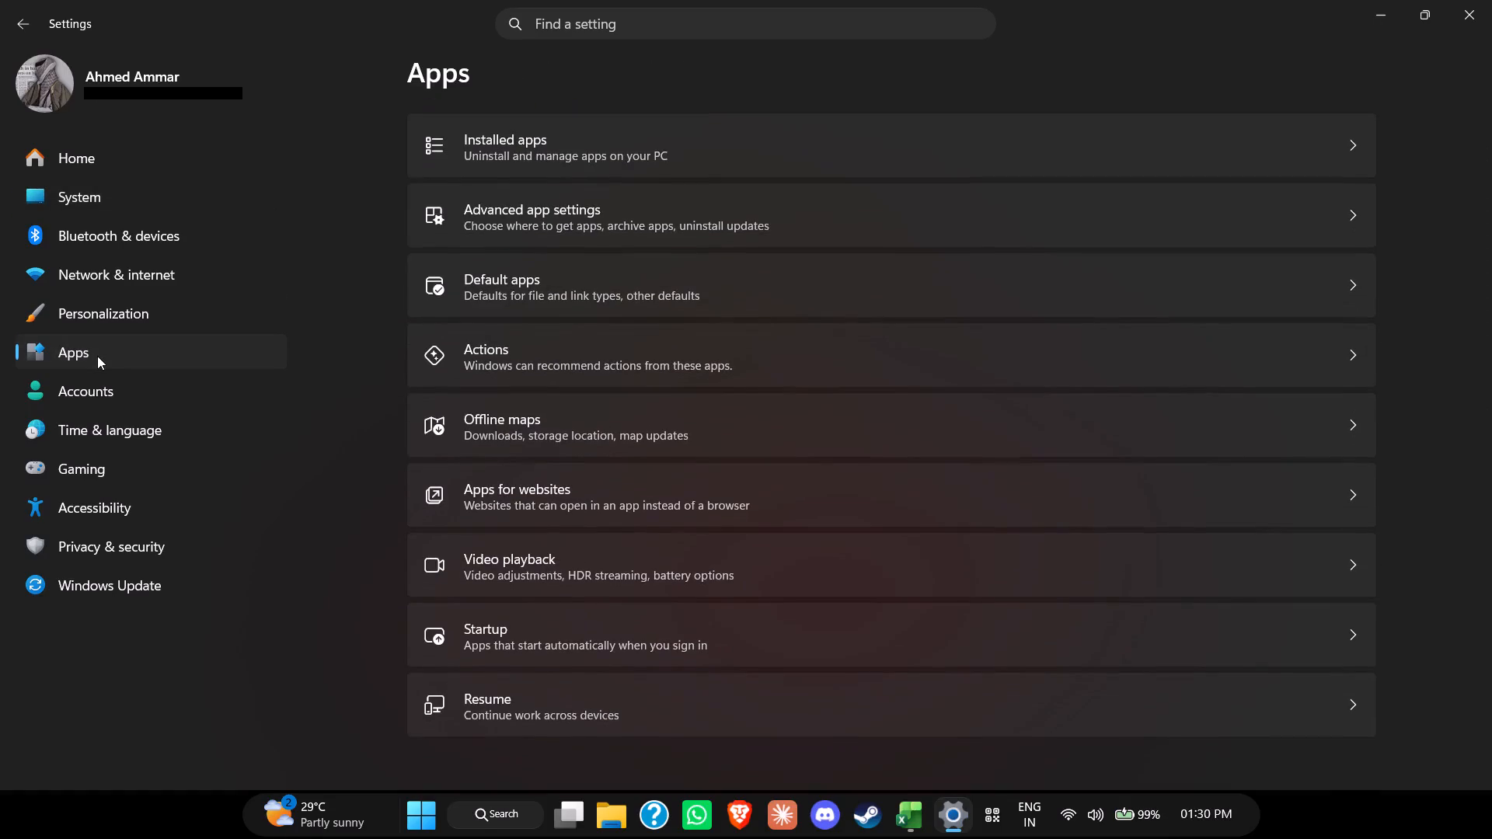
scroll(632, 648, down, 2)
click(632, 648)
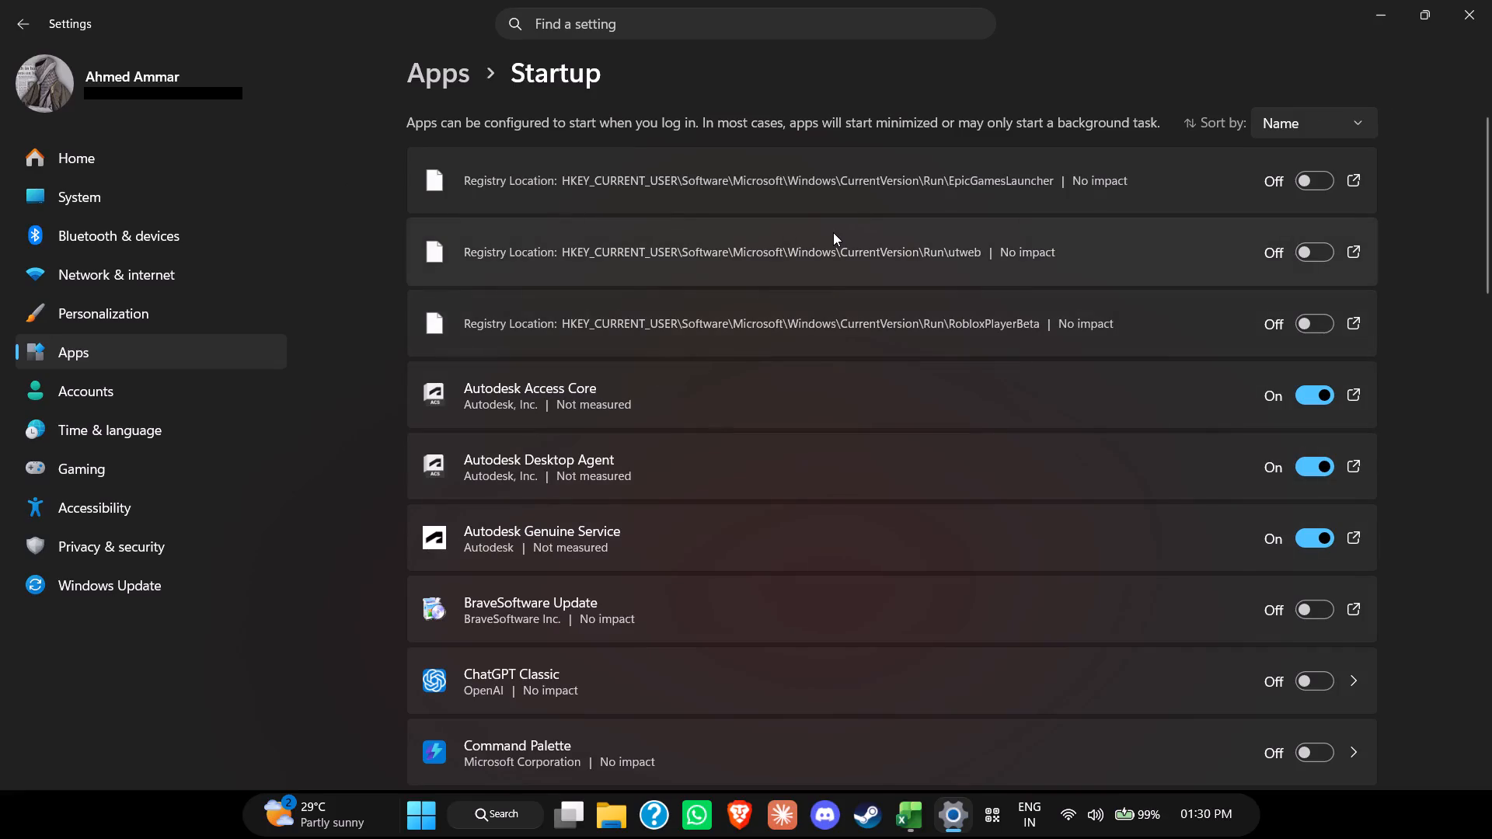
click(1316, 402)
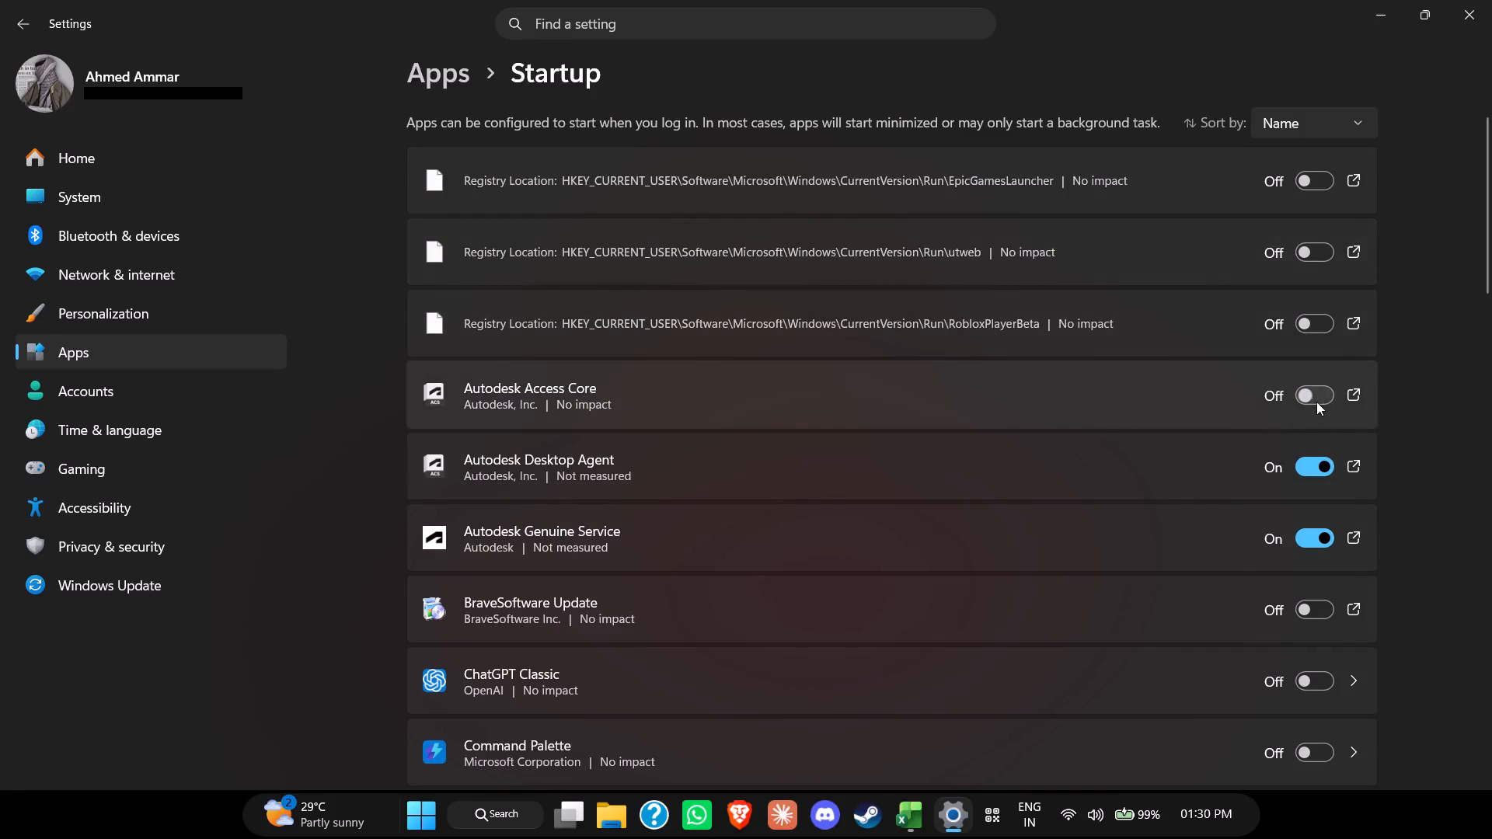
click(1309, 468)
click(1307, 533)
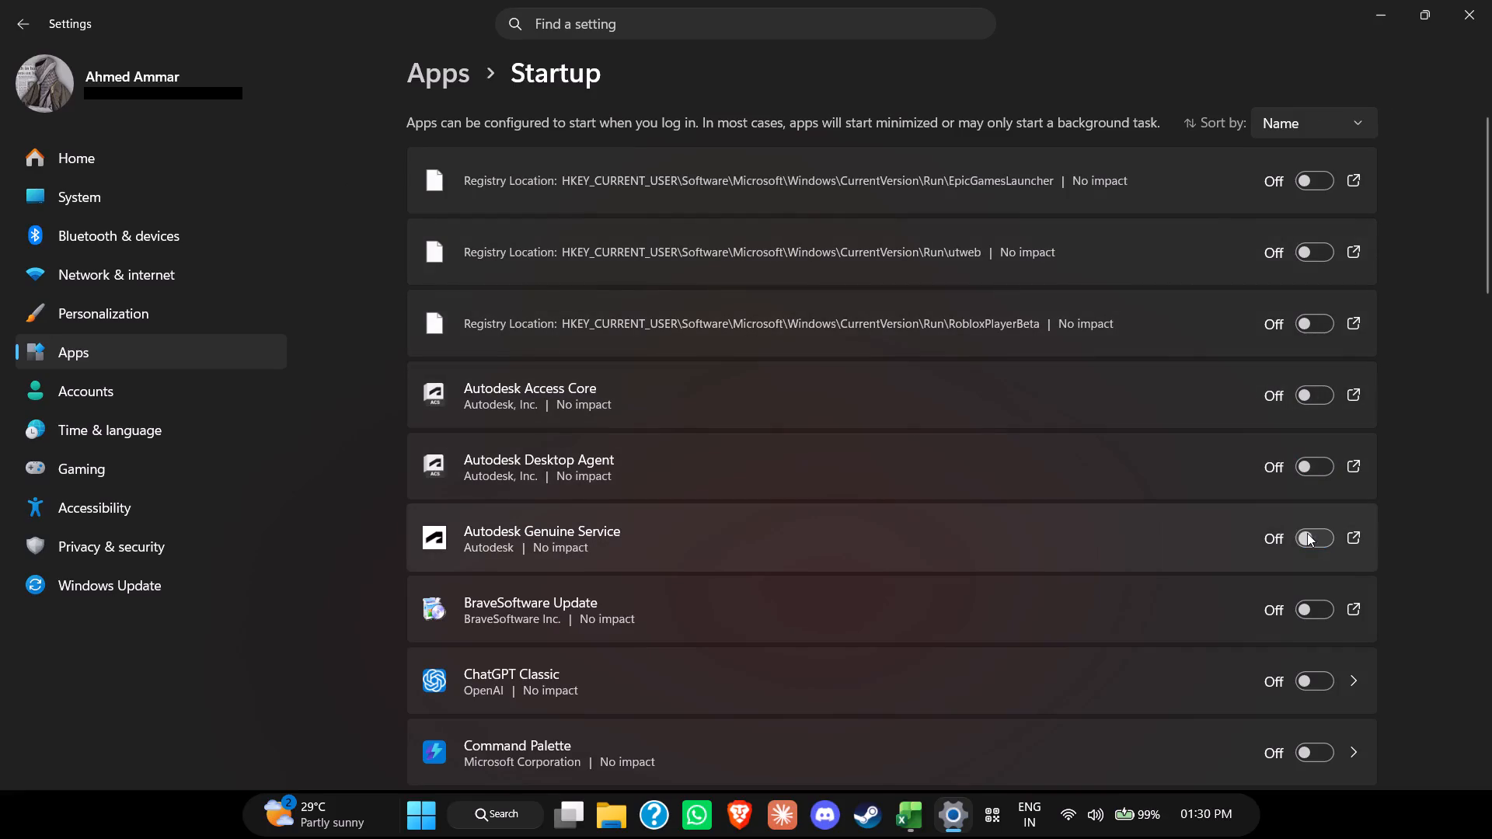
scroll(1307, 533, down, 5)
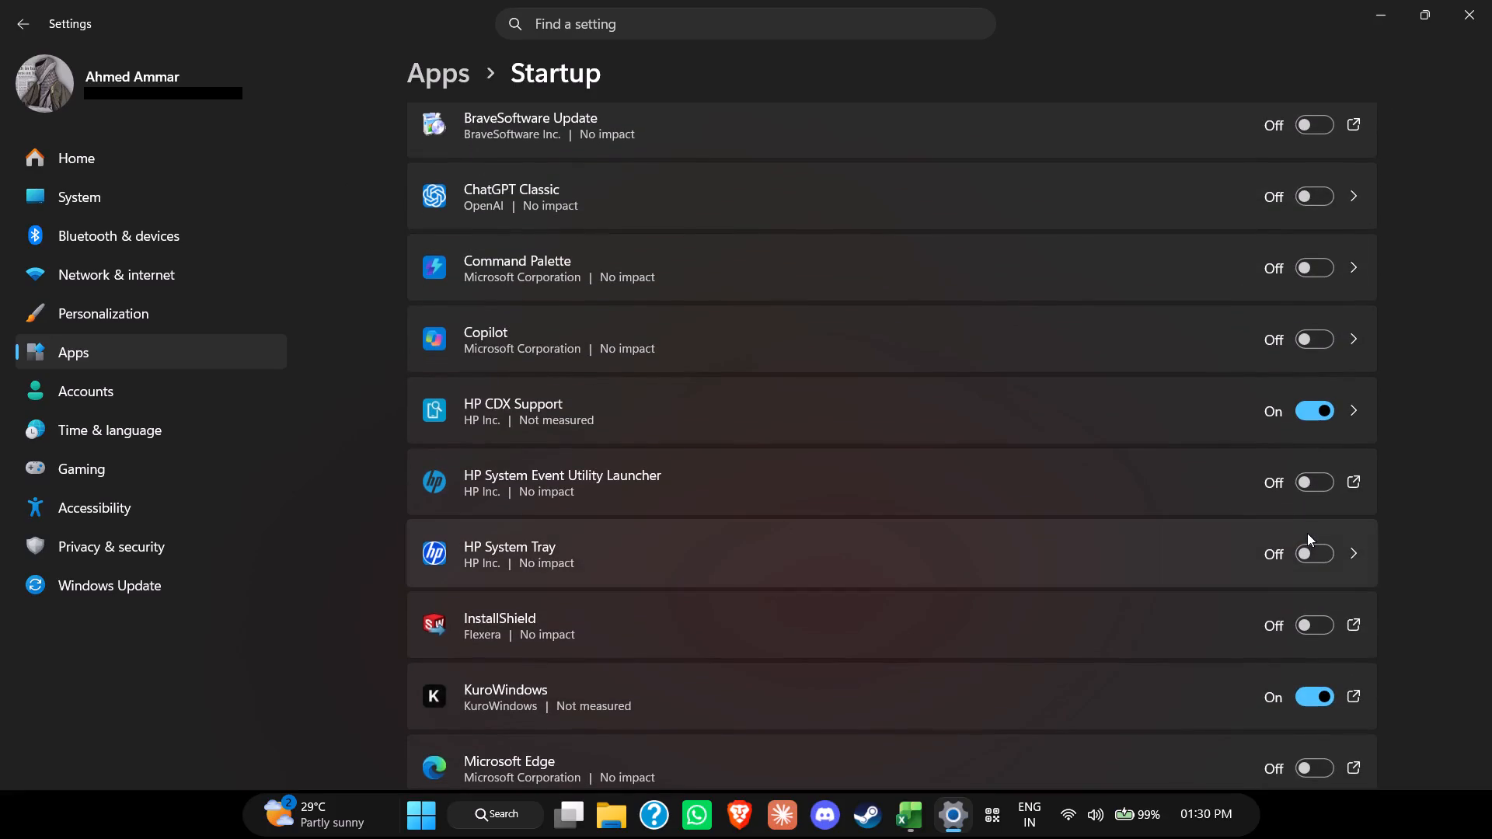
click(1309, 405)
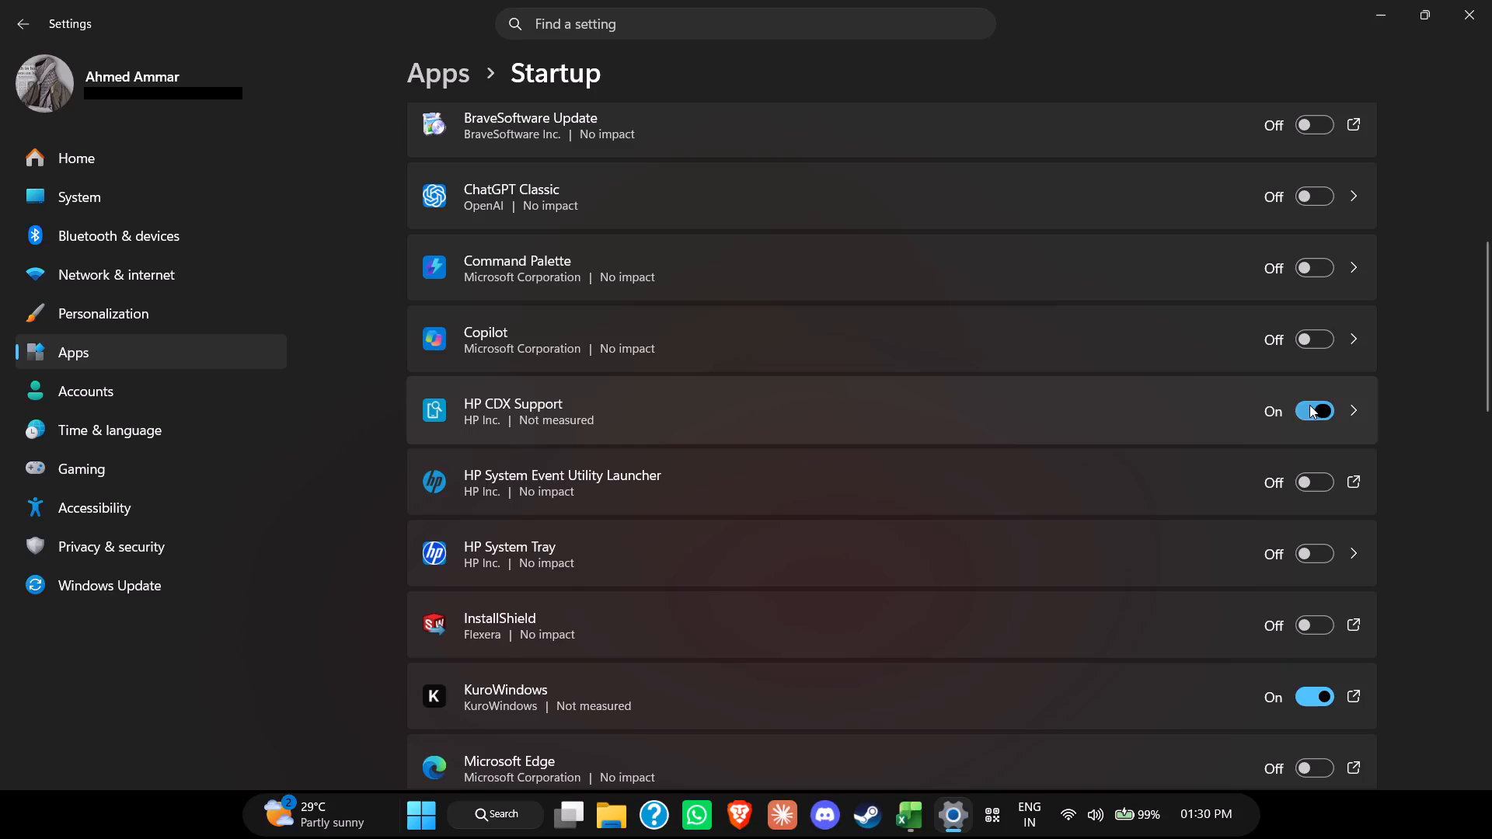
Look through the remaining startup apps and close Settings to return to the Hall sheet in Excel.
scroll(1309, 405, down, 8)
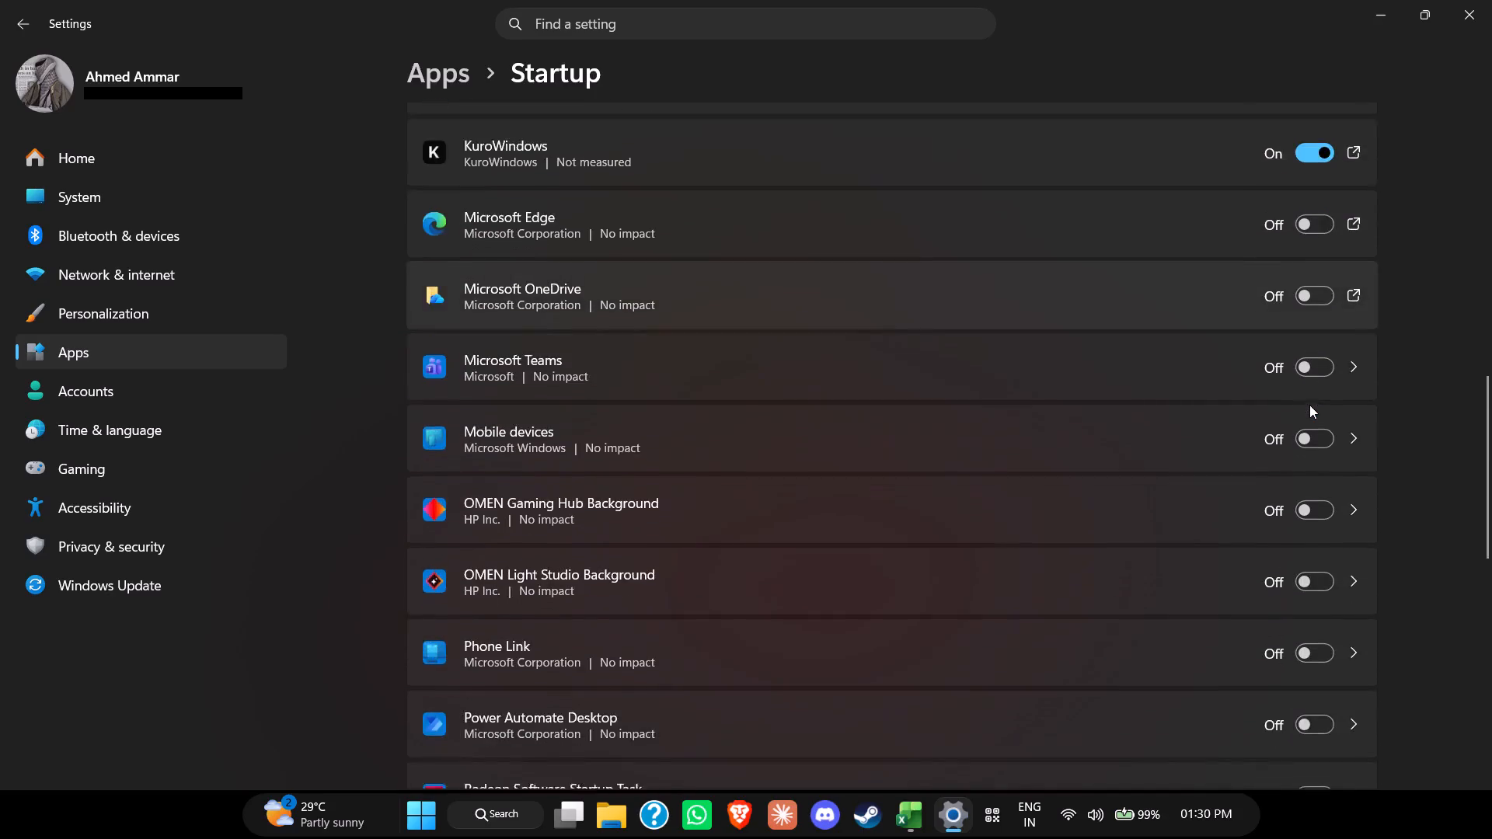
scroll(1309, 405, down, 9)
scroll(1309, 405, up, 7)
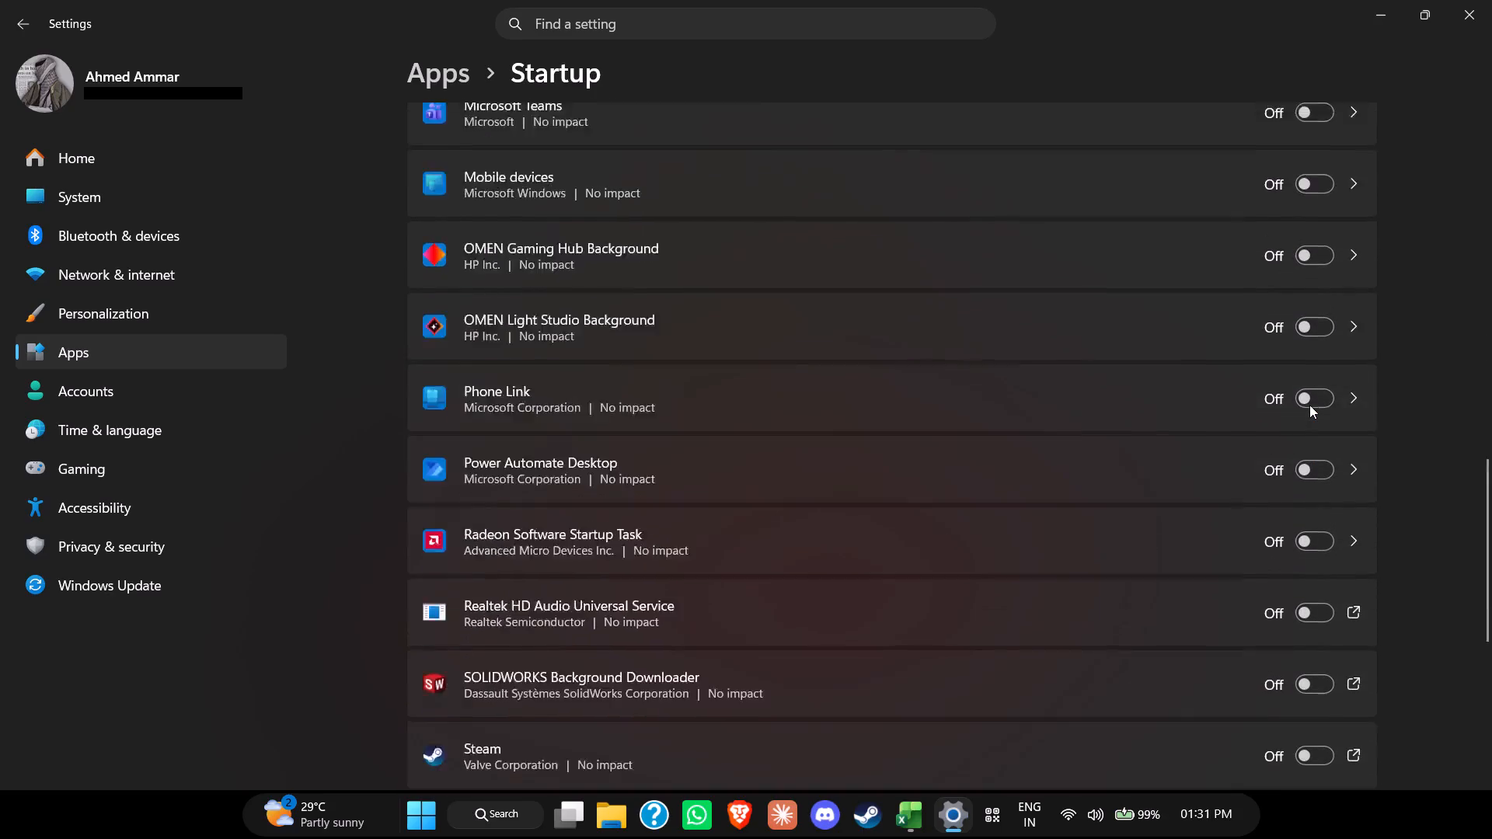
scroll(1309, 405, up, 3)
click(1491, 0)
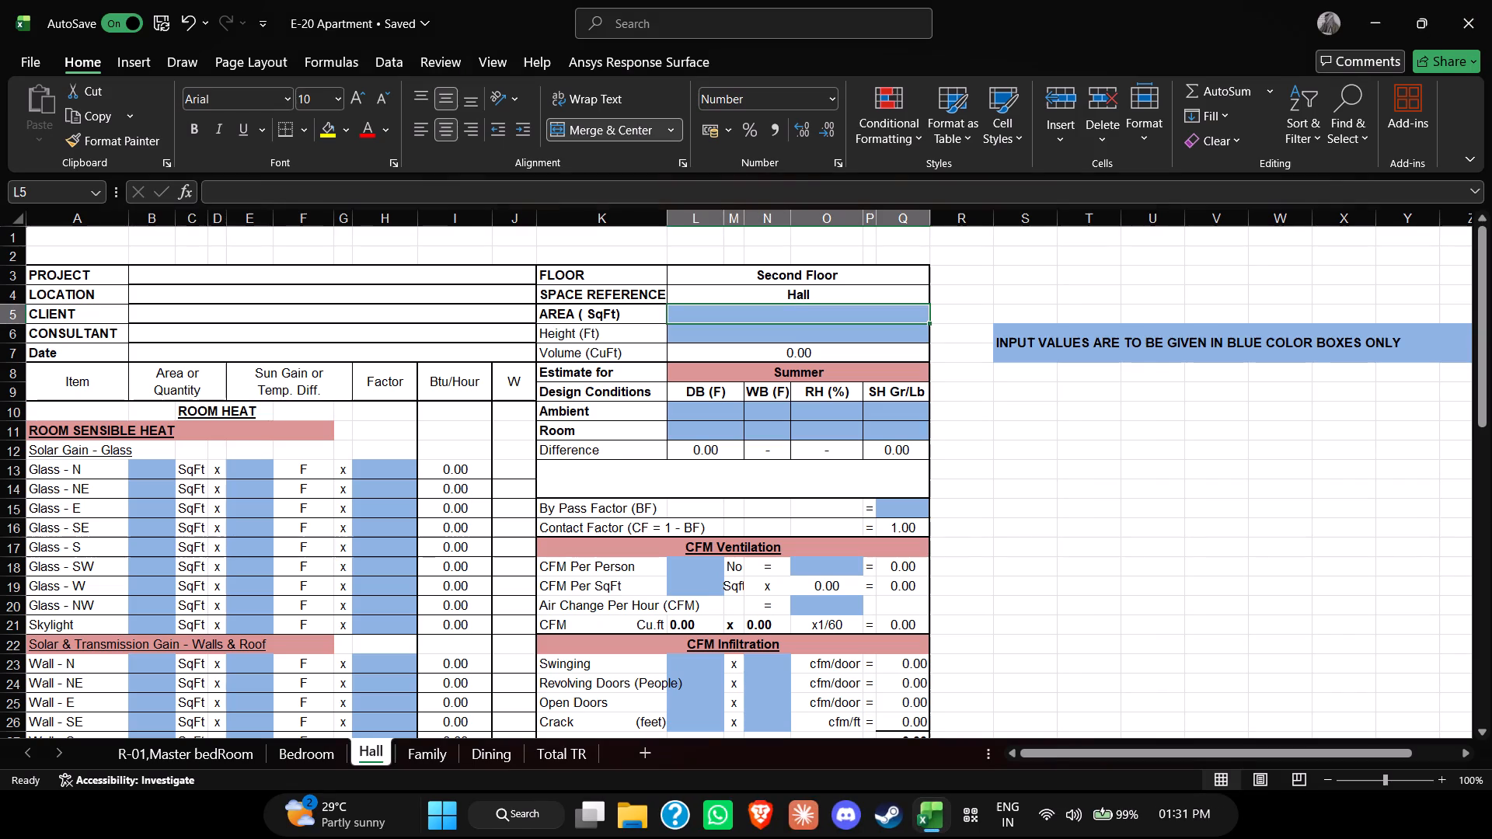